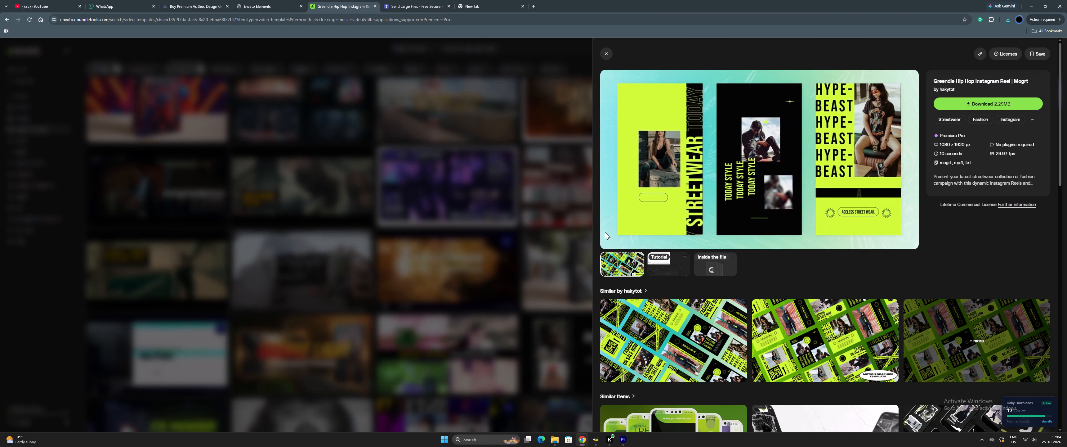
# Close the Greendie Hip Hop Instagram Reel details and browse the remaining Premiere Pro template results for "effects for rap music video".
pyautogui.click(441, 295)
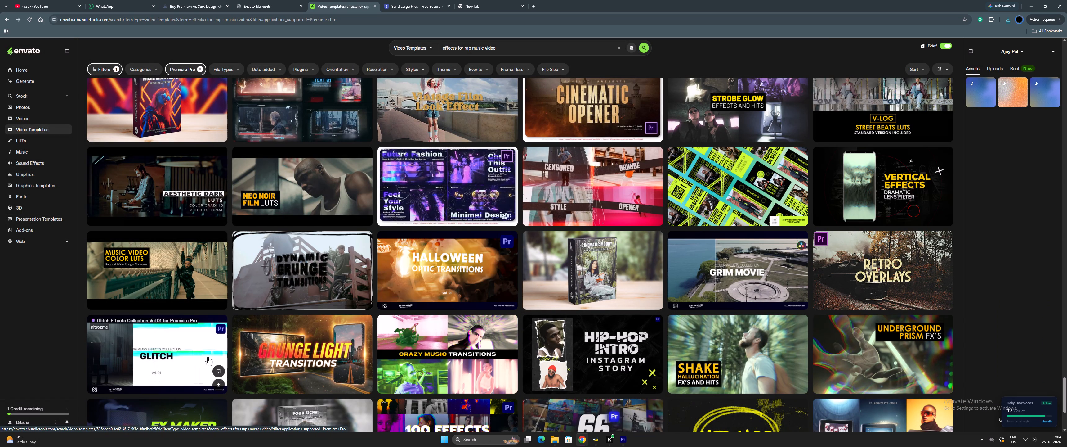
pyautogui.scroll(-1, 209, 346)
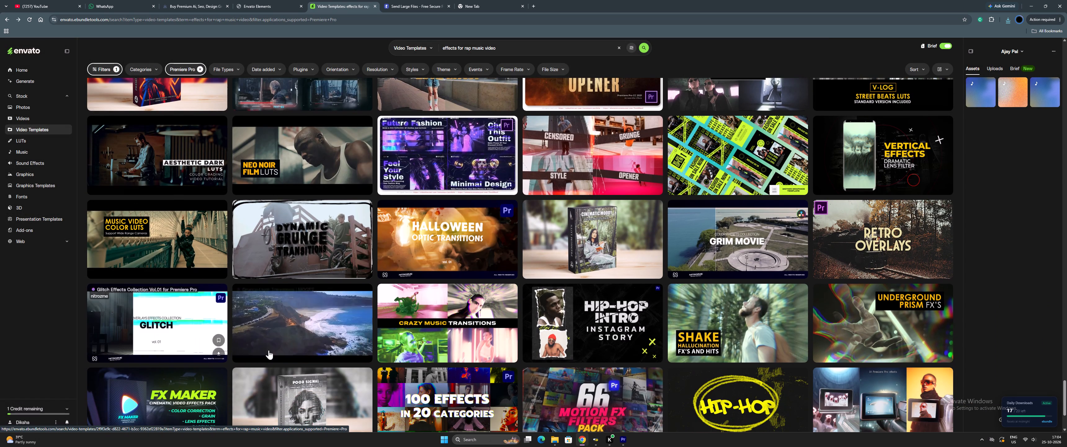
pyautogui.scroll(-1, 445, 325)
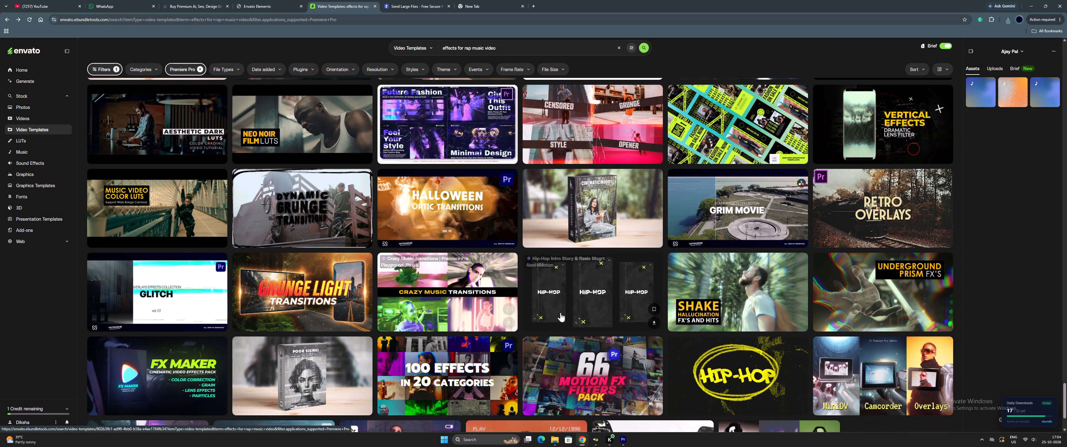
pyautogui.scroll(-2, 605, 316)
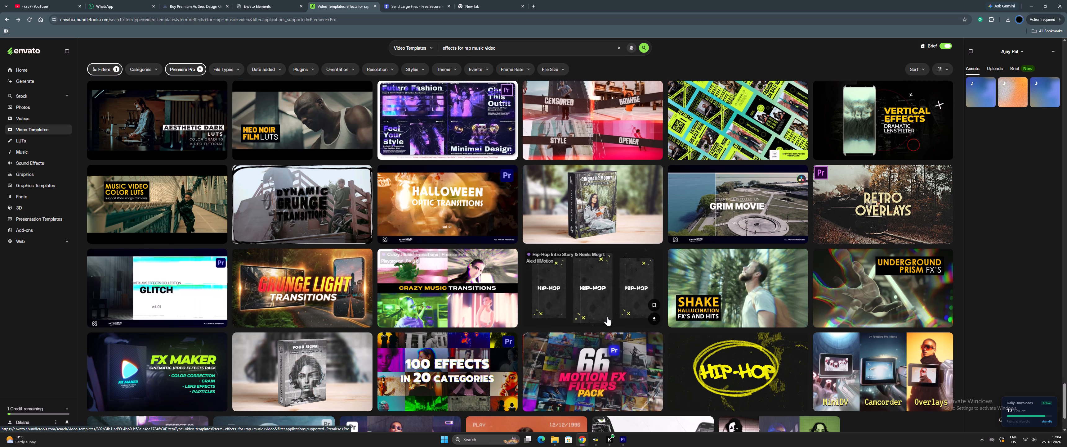
pyautogui.scroll(-3, 607, 317)
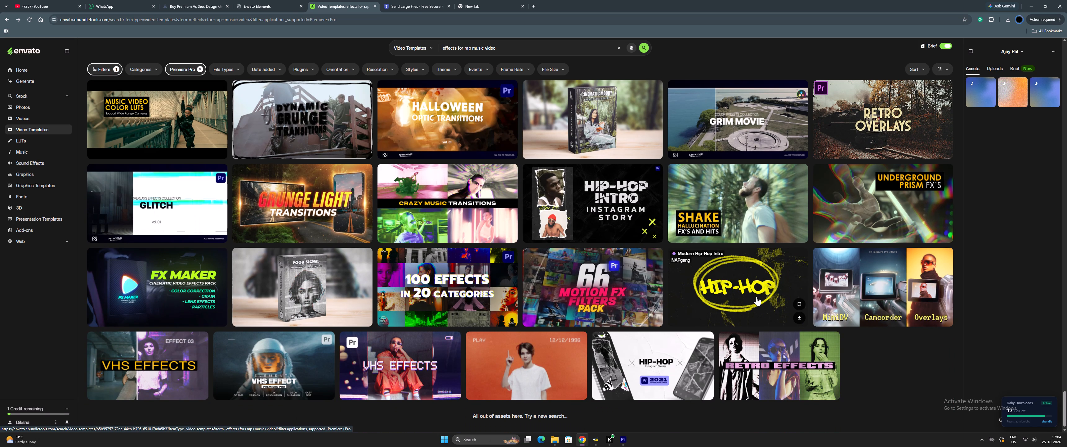
# Search the Premiere Pro video templates for "paper cut transitions" and look through the results.
pyautogui.scroll(-4, 757, 296)
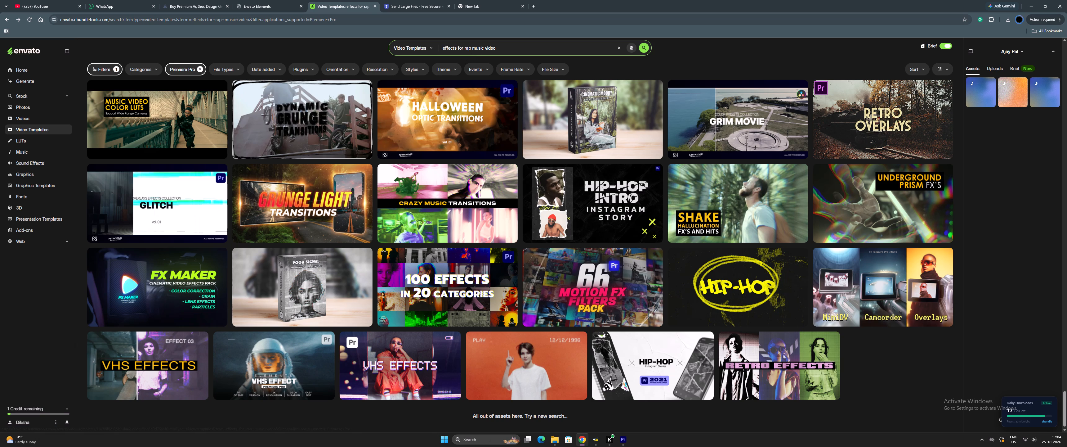
pyautogui.moveTo(505, 48); pyautogui.dragTo(383, 48)
pyautogui.press('BackSpace')
pyautogui.press('BackSpace')
pyautogui.press('BackSpace')
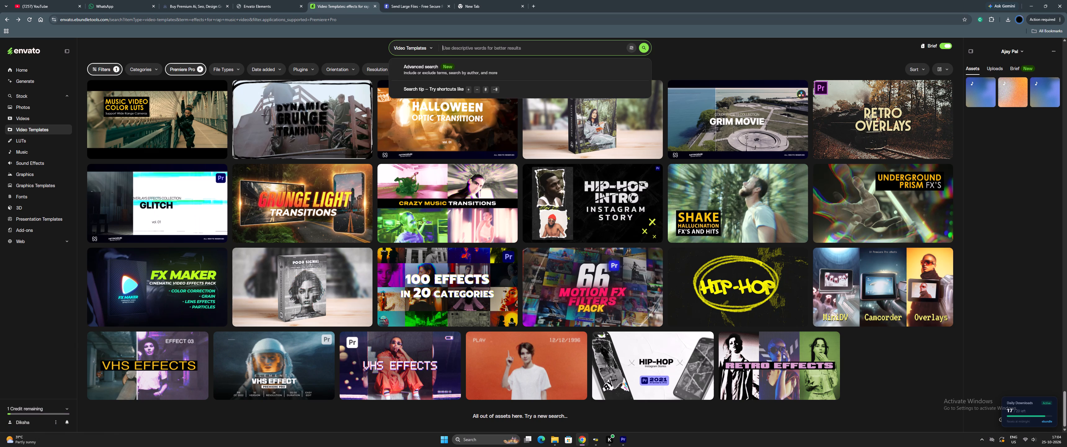
pyautogui.write('pap')
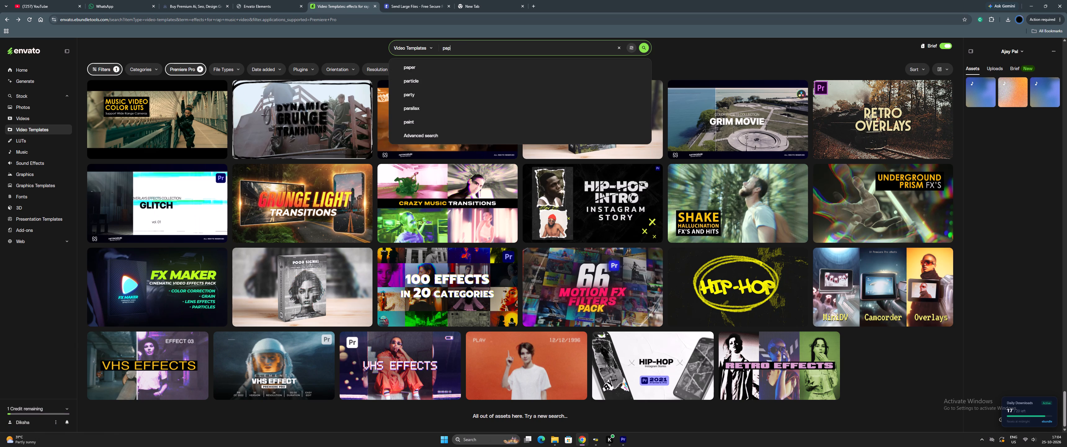
pyautogui.write('er cut')
pyautogui.press('space')
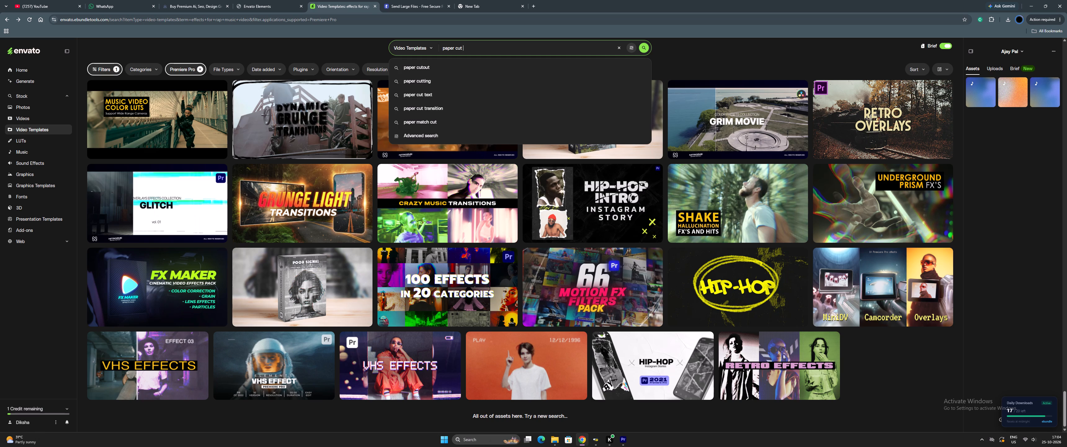
pyautogui.write('transitio')
pyautogui.write('nd')
pyautogui.press('BackSpace')
pyautogui.press('s')
pyautogui.press('Return')
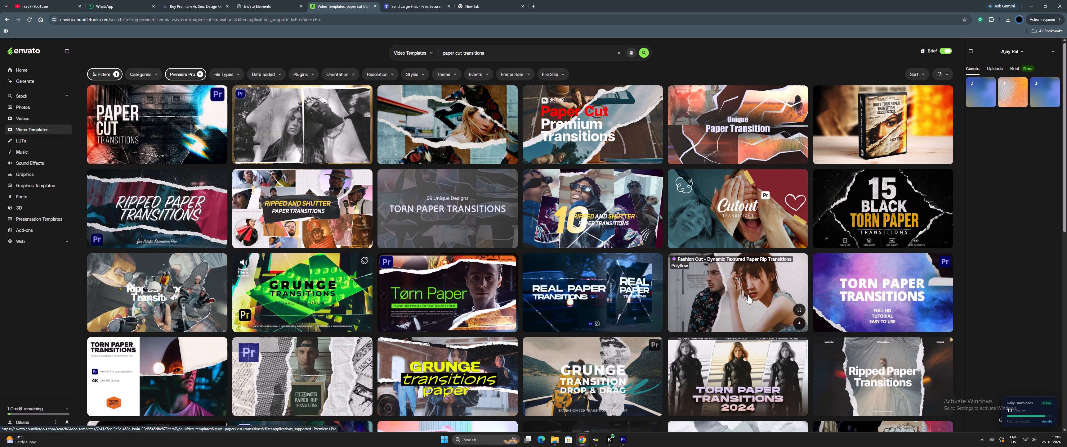
pyautogui.scroll(-3, 881, 293)
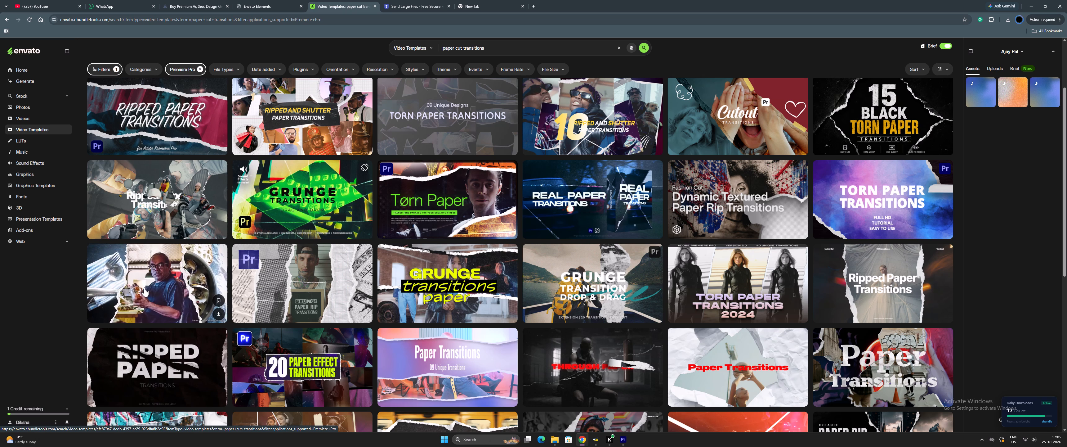
pyautogui.scroll(-4, 149, 287)
pyautogui.scroll(-3, 255, 287)
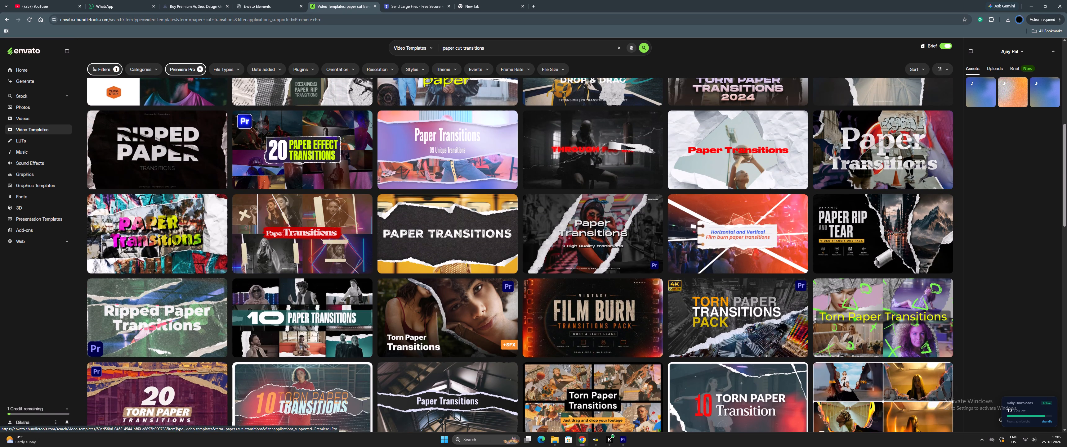
# Replace the template search with "white flash".
pyautogui.moveTo(489, 47); pyautogui.dragTo(408, 52)
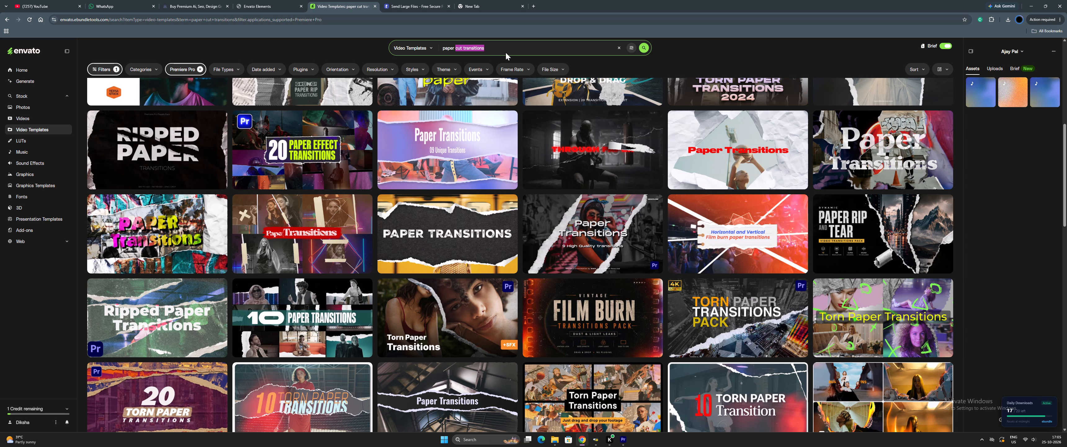
pyautogui.press('BackSpace')
pyautogui.press('BackSpace')
pyautogui.press('BackSpace')
pyautogui.write('white')
pyautogui.press('space')
pyautogui.write('flash')
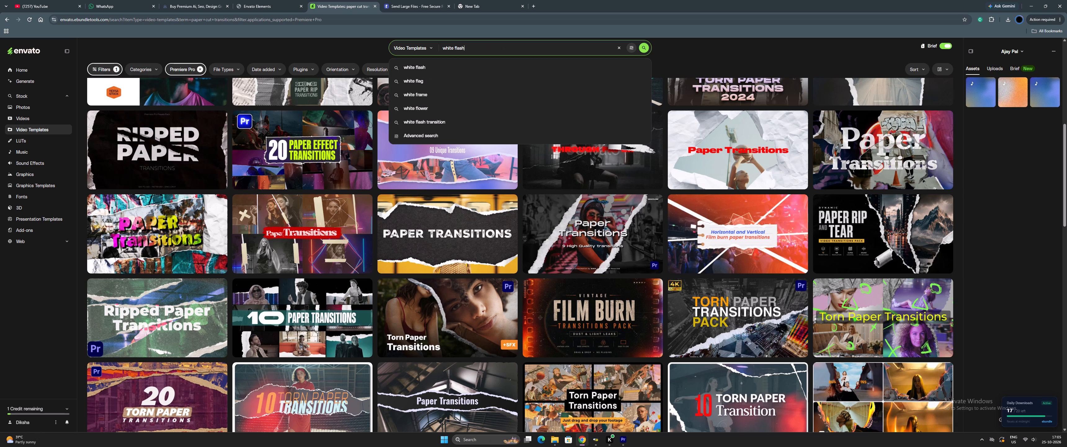
pyautogui.press('Return')
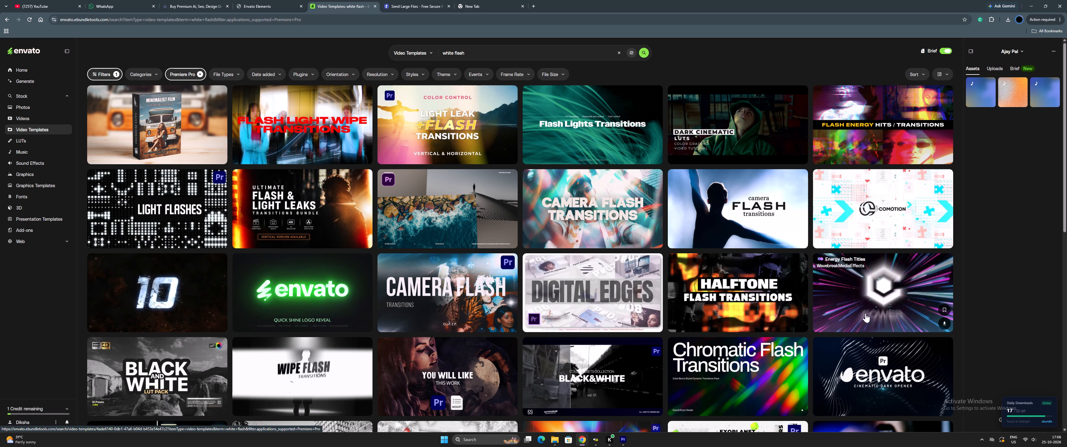
# Browse the white flash results, previewing templates for flash, light leak and glitch effects suitable for a rap music video.
pyautogui.scroll(-4, 844, 324)
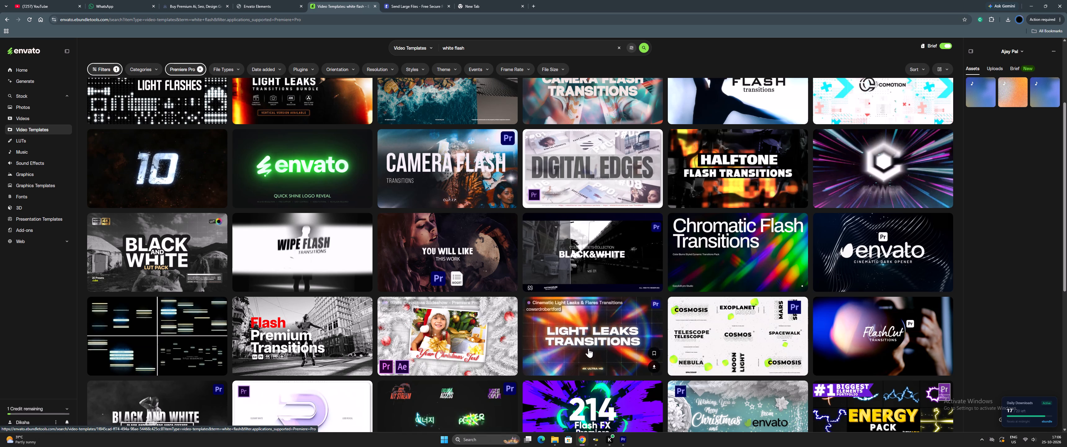
pyautogui.scroll(-1, 857, 353)
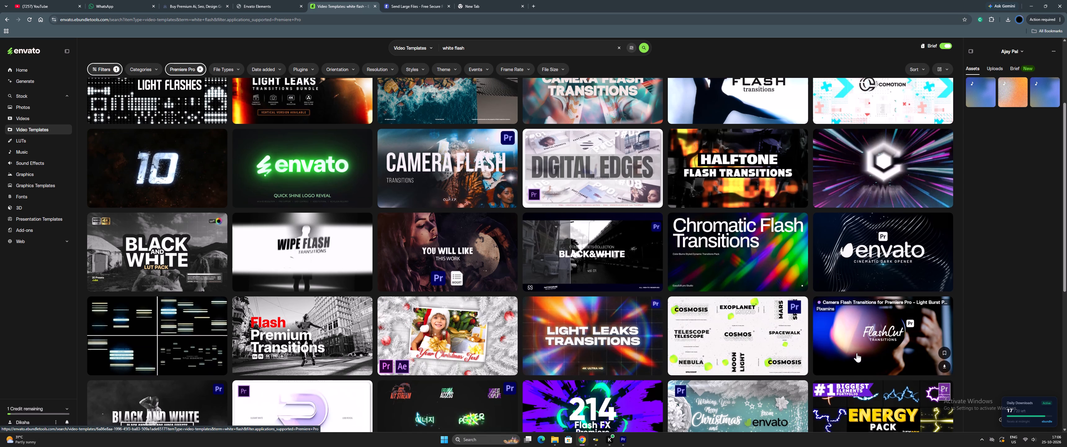
pyautogui.scroll(-2, 857, 353)
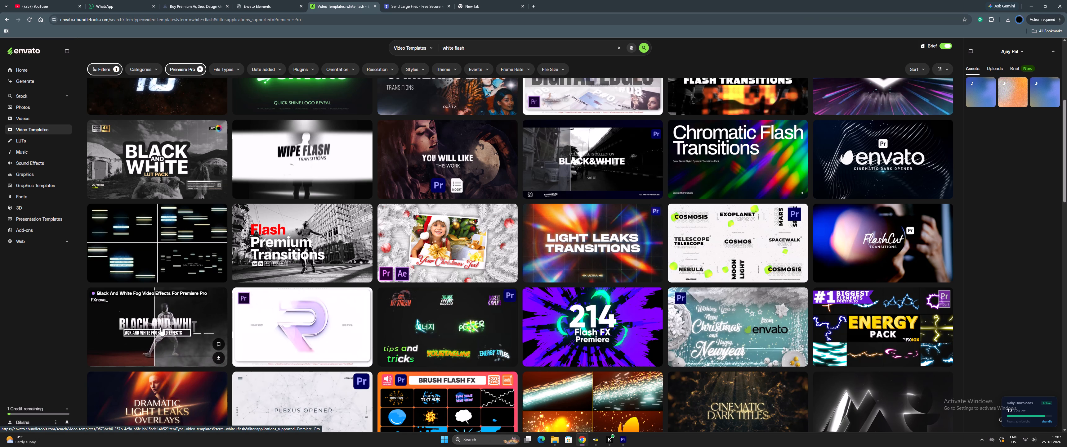
pyautogui.scroll(-7, 161, 327)
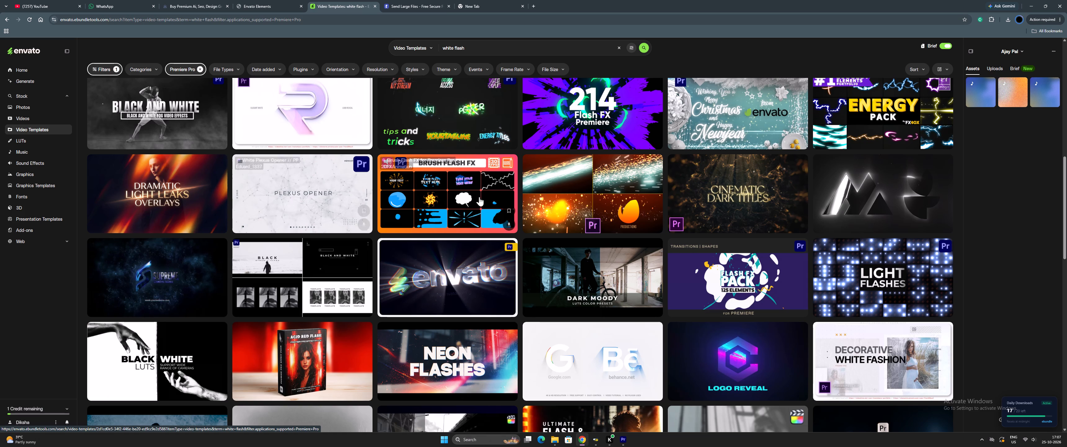
pyautogui.scroll(-2, 760, 260)
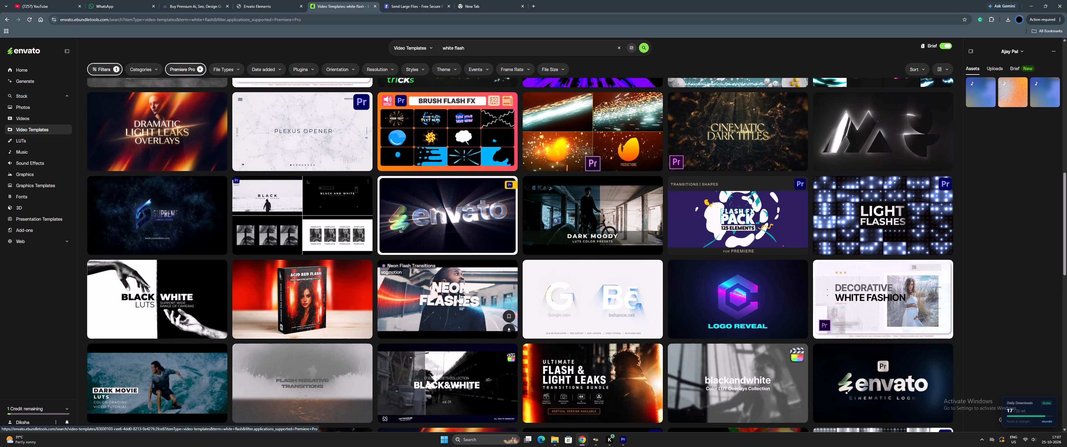
pyautogui.scroll(-6, 741, 309)
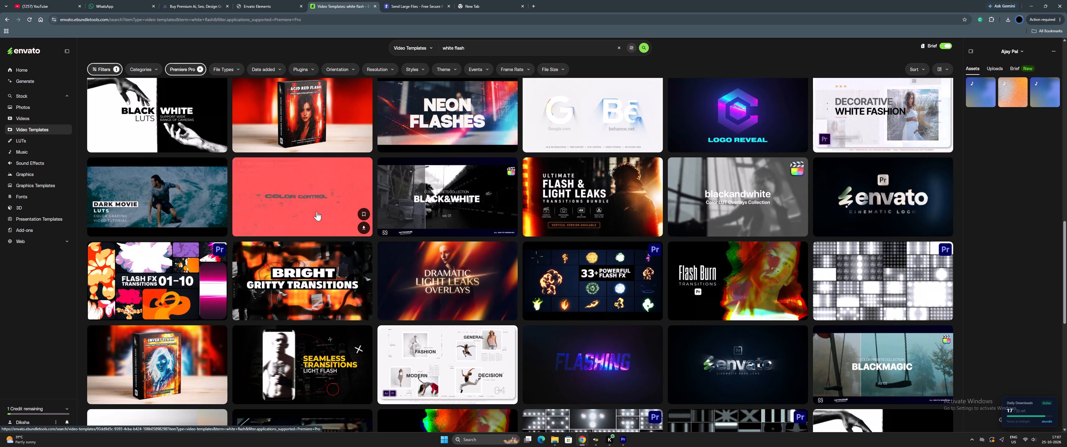
pyautogui.scroll(-4, 257, 286)
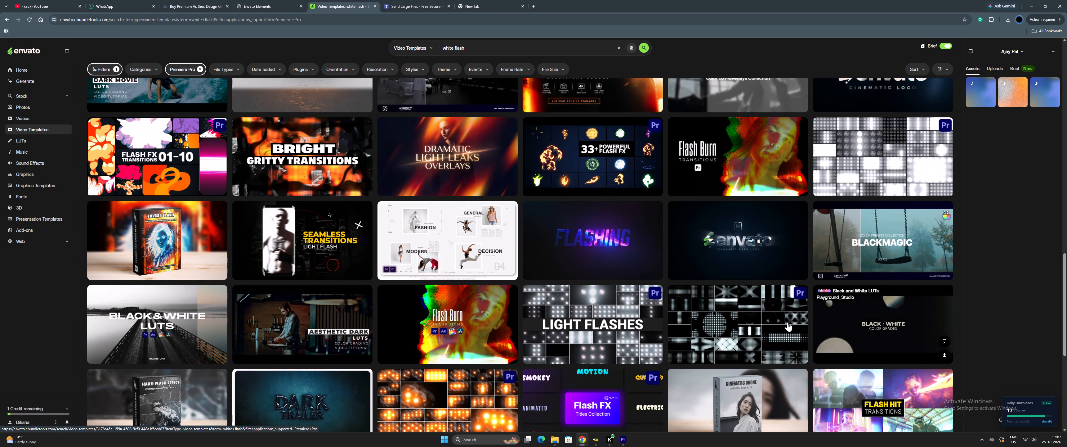
pyautogui.scroll(-3, 400, 310)
pyautogui.scroll(-2, 190, 244)
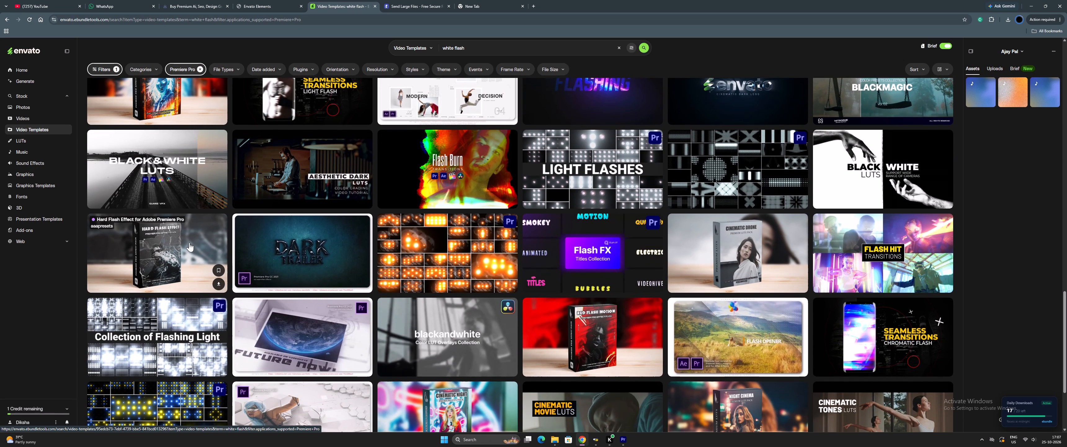
pyautogui.scroll(-4, 189, 242)
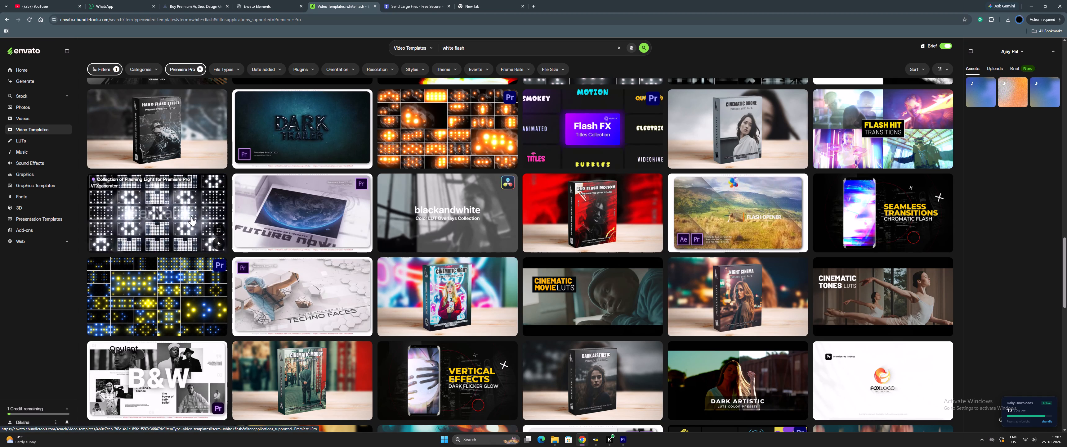
pyautogui.scroll(-4, 546, 229)
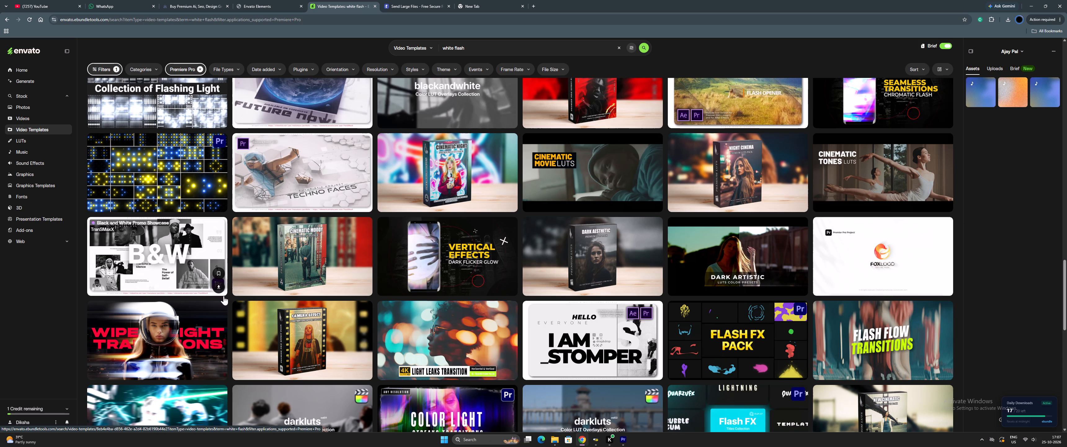
pyautogui.scroll(-4, 223, 296)
pyautogui.scroll(-3, 543, 286)
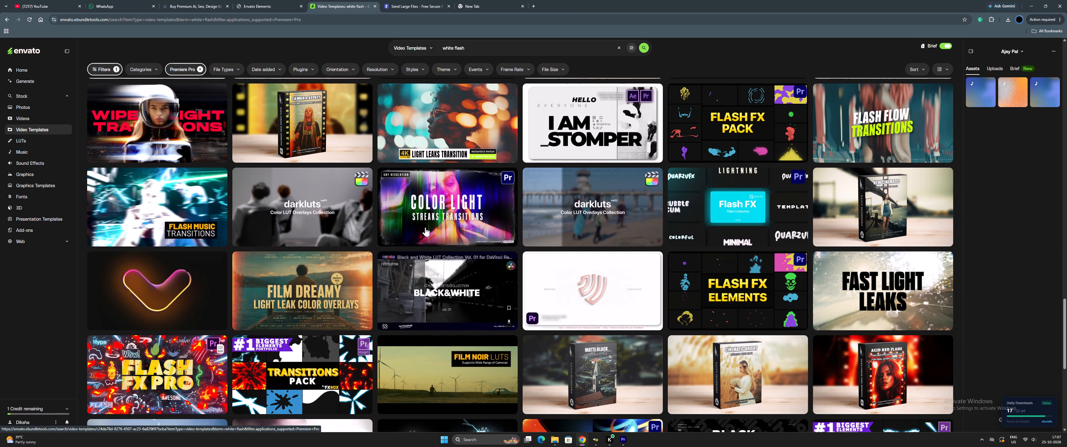
pyautogui.scroll(-2, 354, 239)
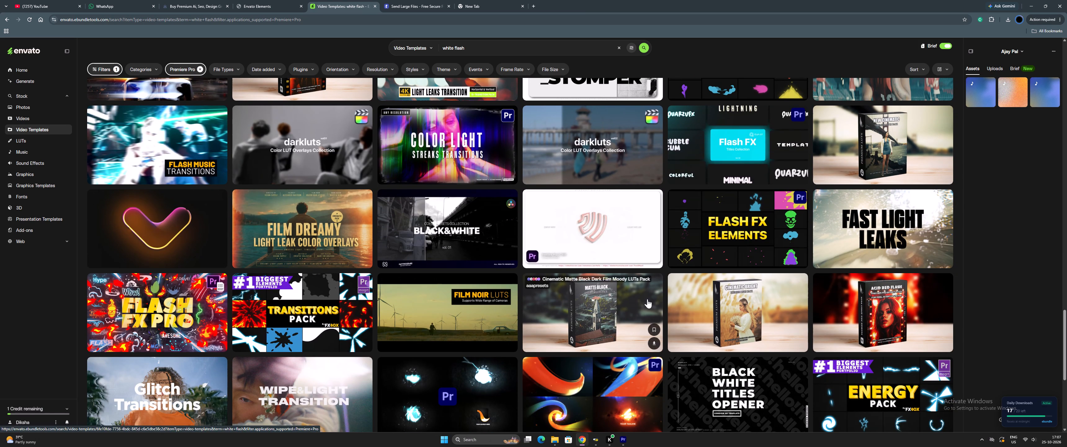
pyautogui.scroll(-4, 836, 348)
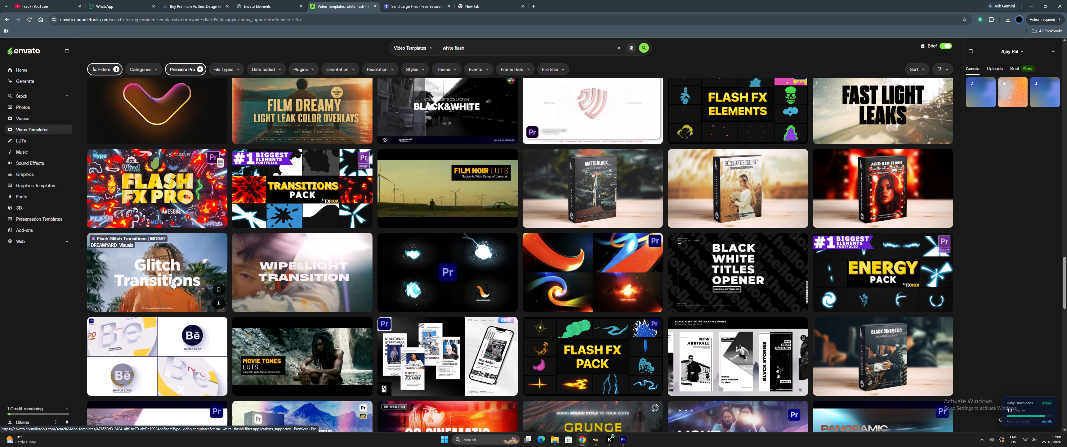
pyautogui.scroll(-2, 172, 279)
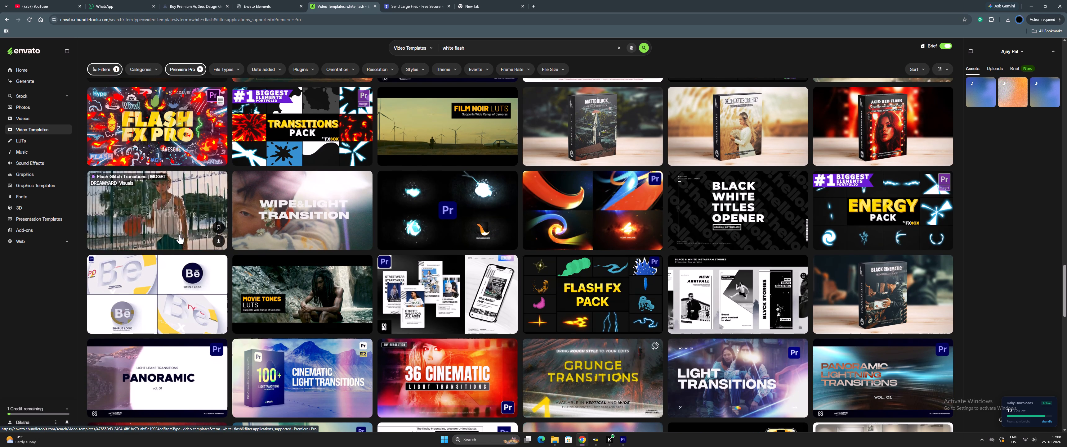
pyautogui.scroll(-3, 185, 301)
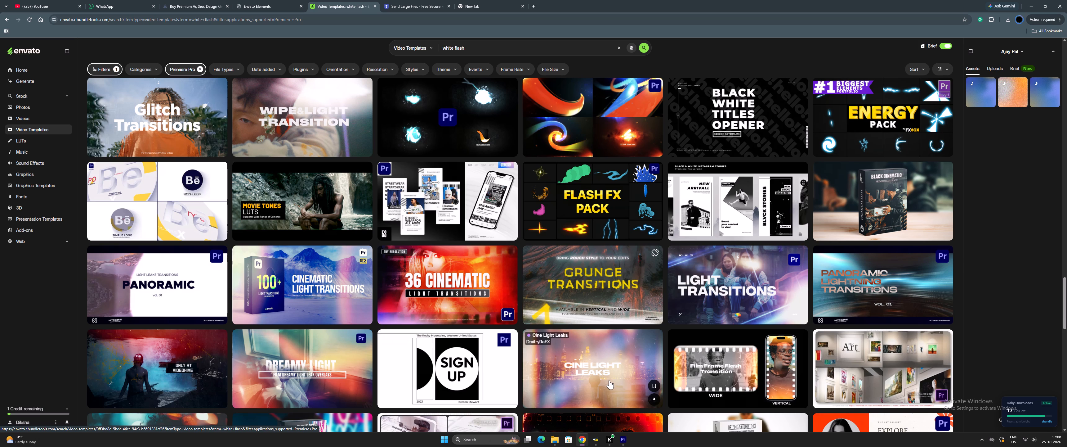
pyautogui.scroll(-4, 609, 380)
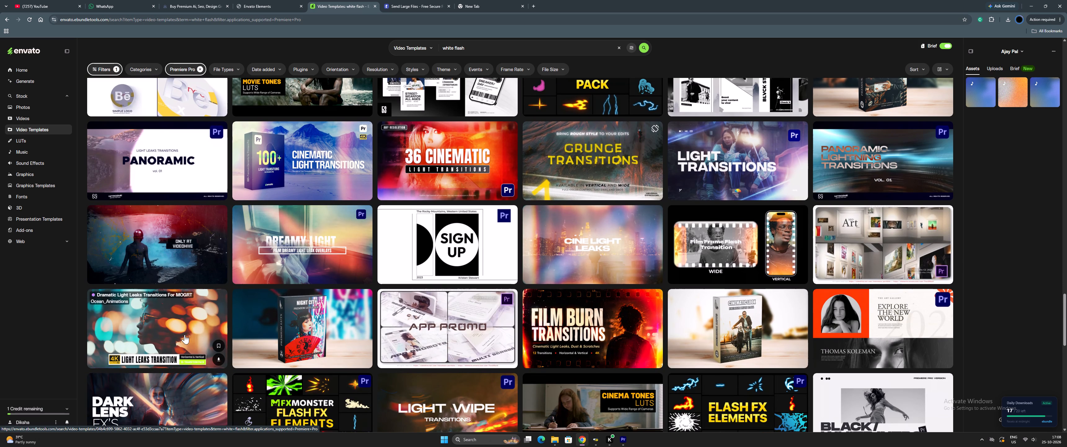
pyautogui.scroll(-1, 454, 335)
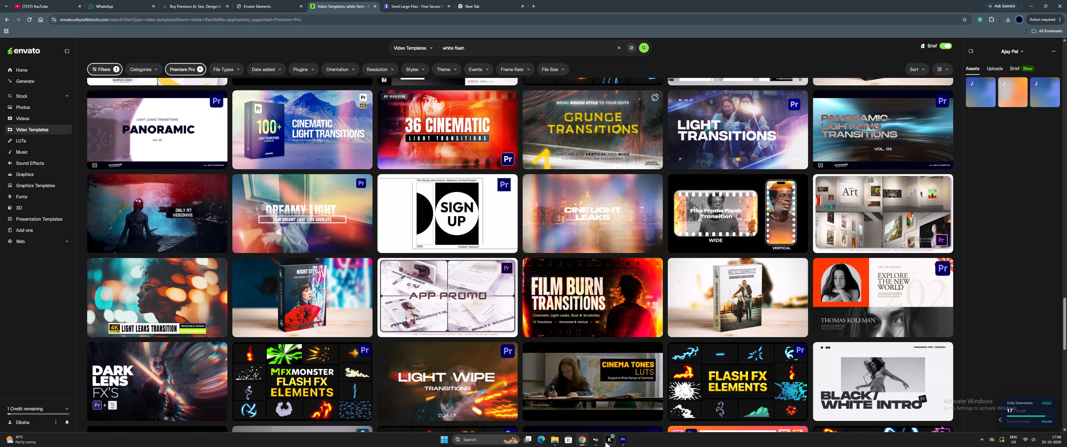
# Switch to Premiere Pro and open the FUNK RAP MUSIC VIDEO project's horizontal sequence showing the two performers.
pyautogui.click(623, 440)
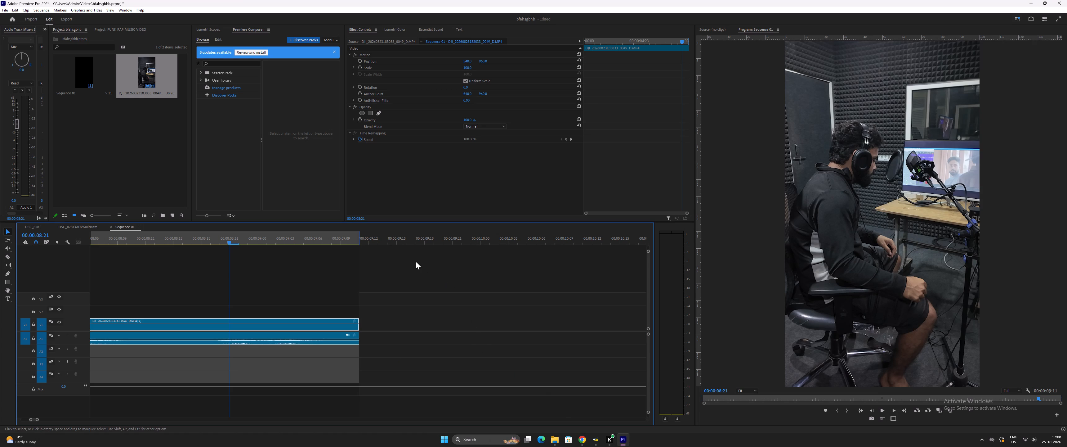
pyautogui.click(76, 227)
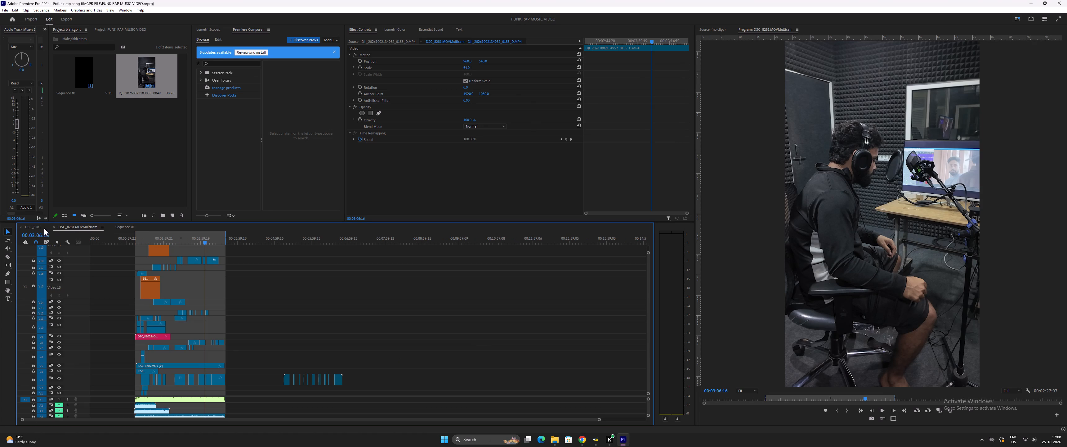
pyautogui.click(35, 226)
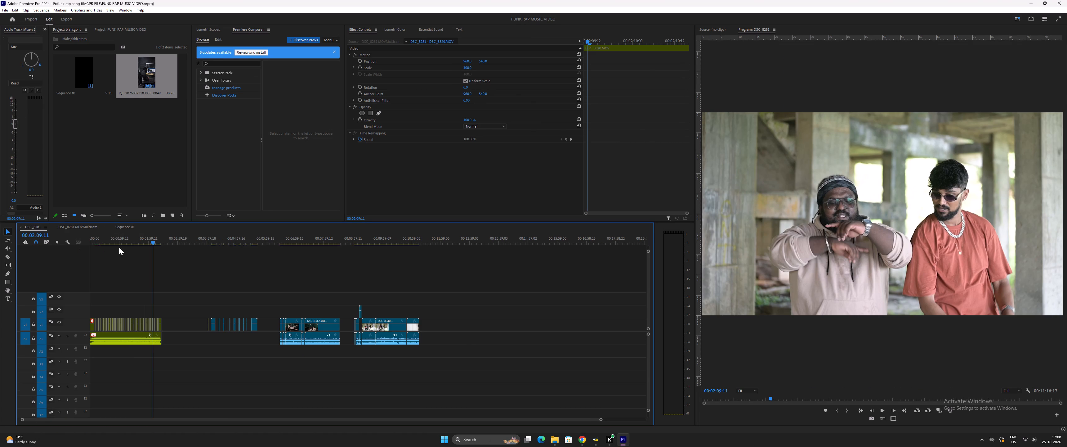
# Play the sequence's black opening from the start, replaying the first seconds to listen for the music's beats.
pyautogui.moveTo(119, 244); pyautogui.dragTo(78, 252)
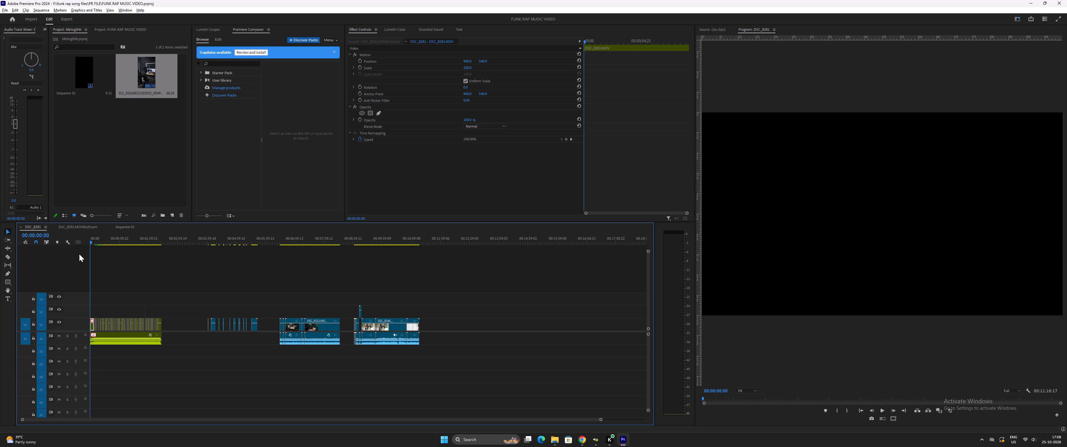
pyautogui.press('=')
pyautogui.press('=')
pyautogui.press('=')
pyautogui.press('=')
pyautogui.press('=')
pyautogui.press('space')
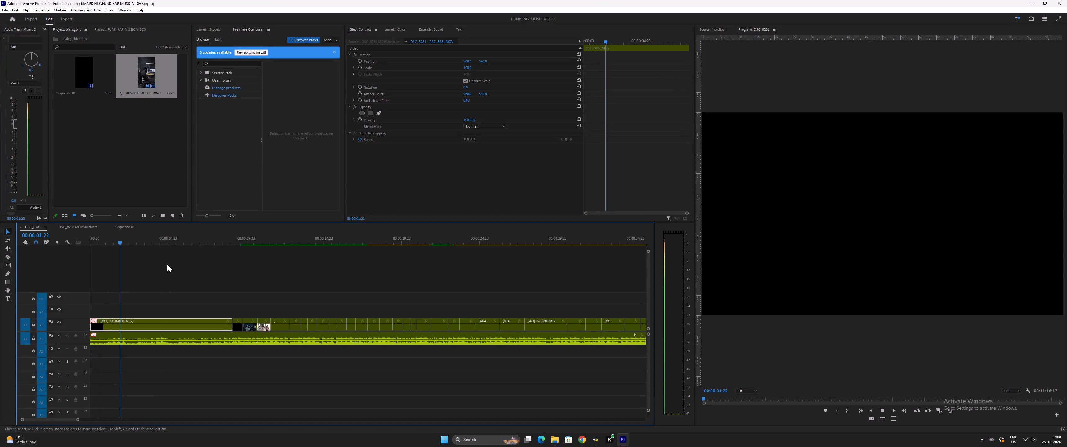
pyautogui.press('=')
pyautogui.write('=')
pyautogui.press('space')
pyautogui.click(144, 242)
pyautogui.press('space')
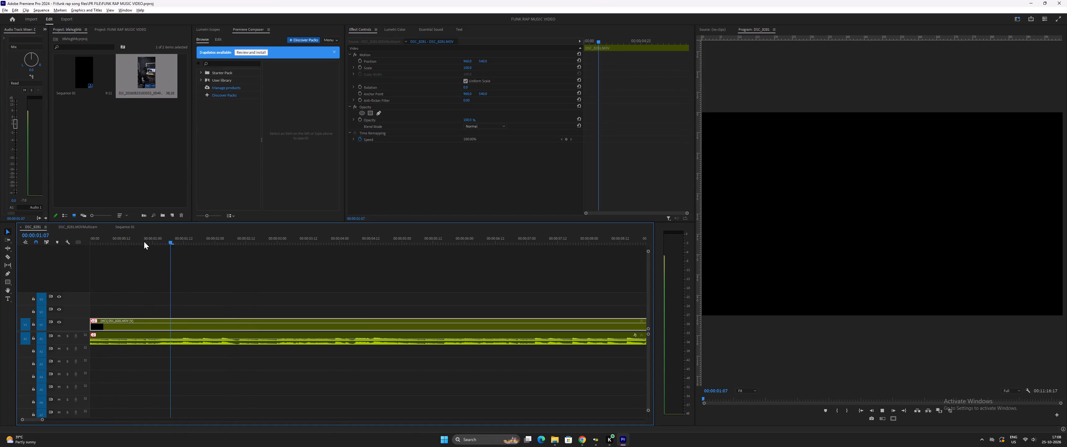
pyautogui.press('space')
pyautogui.moveTo(180, 240); pyautogui.dragTo(104, 242)
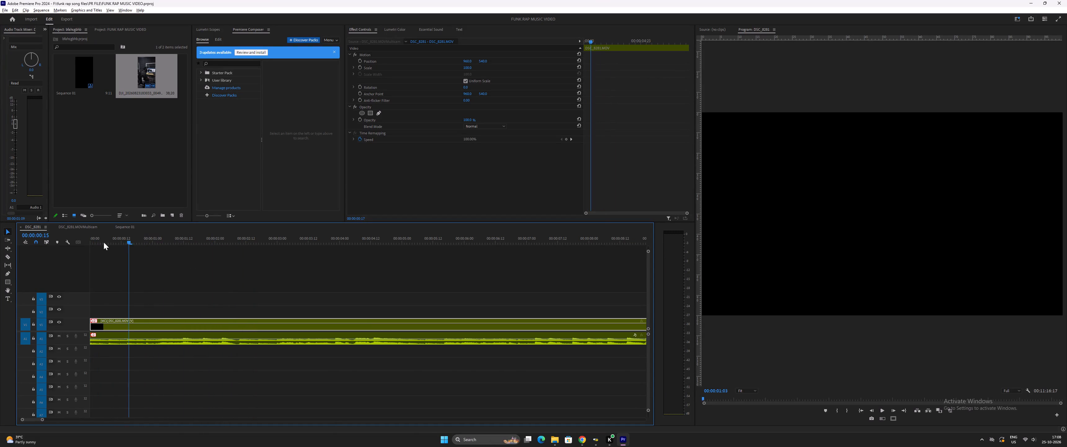
pyautogui.moveTo(104, 242); pyautogui.dragTo(96, 242)
pyautogui.press('space')
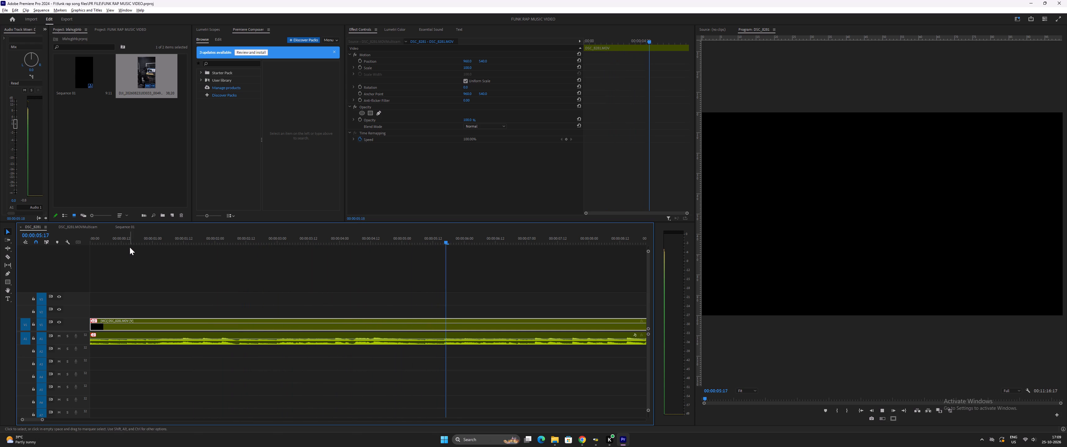
# Replay the black opening from about four seconds and play on through the first cuts to the group selfie shot.
pyautogui.press('space')
pyautogui.click(332, 238)
pyautogui.press('space')
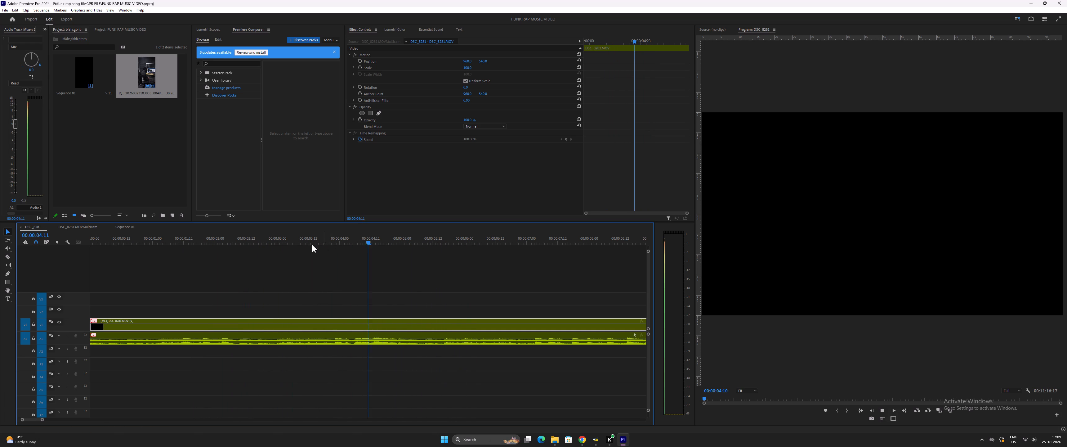
pyautogui.press('space')
pyautogui.moveTo(325, 242); pyautogui.dragTo(337, 246)
pyautogui.press('space')
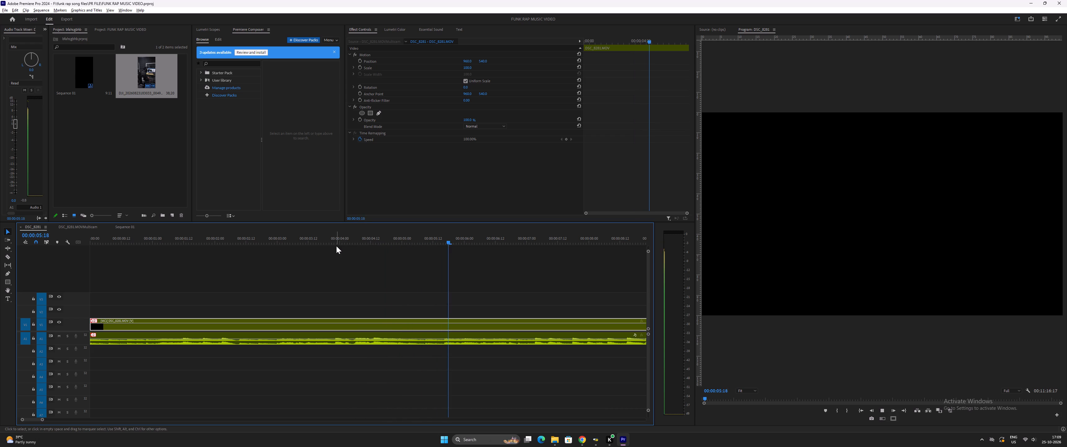
pyautogui.press('space')
pyautogui.click(329, 246)
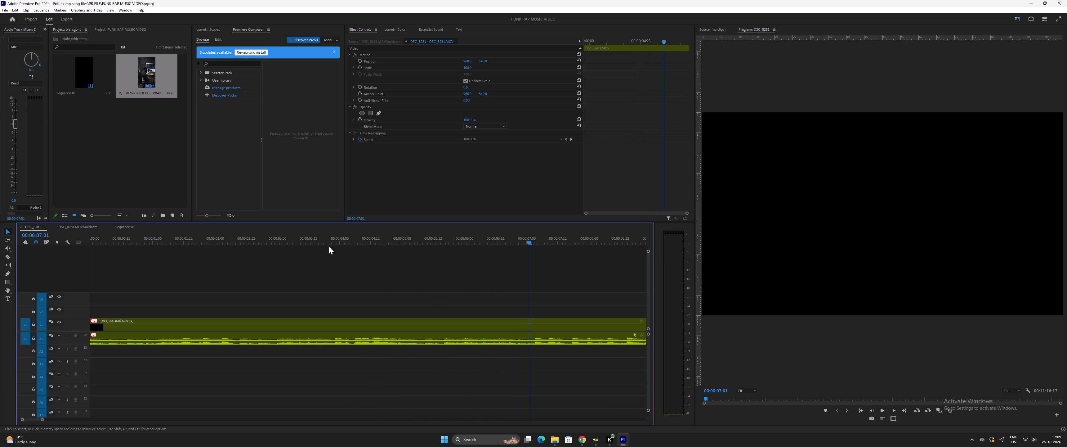
pyautogui.press('space')
pyautogui.press('space')
pyautogui.write('-')
pyautogui.press('space')
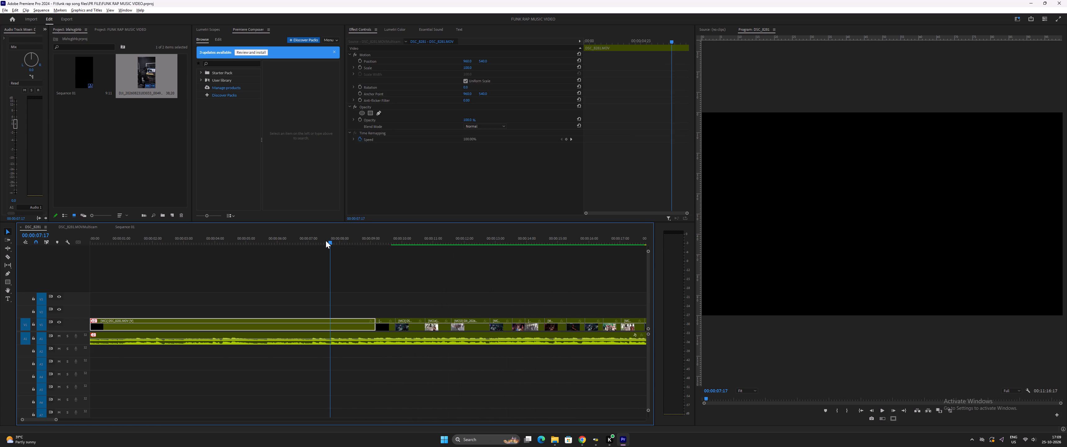
pyautogui.press('space')
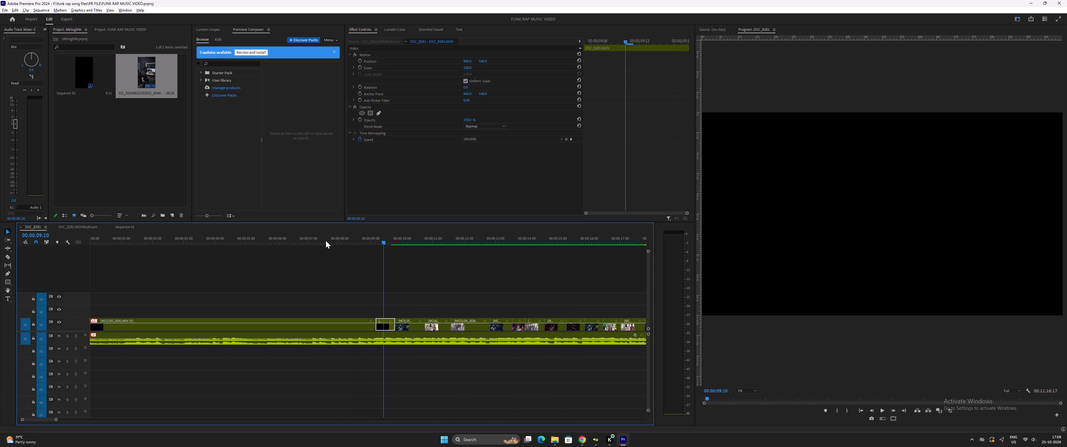
pyautogui.press('space')
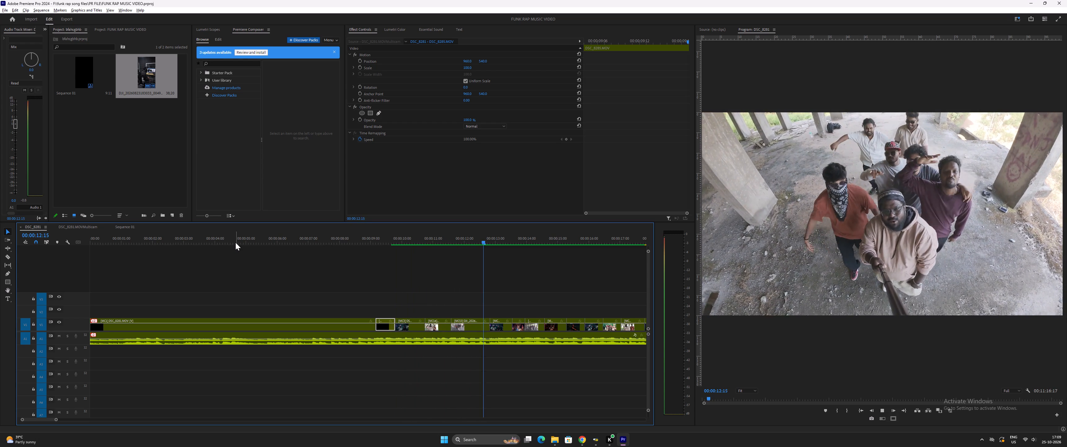
pyautogui.press('space')
# Find the first beat in the black opening clip and add a marker on the clip at 00:00:01:11.
pyautogui.moveTo(132, 240); pyautogui.dragTo(132, 240)
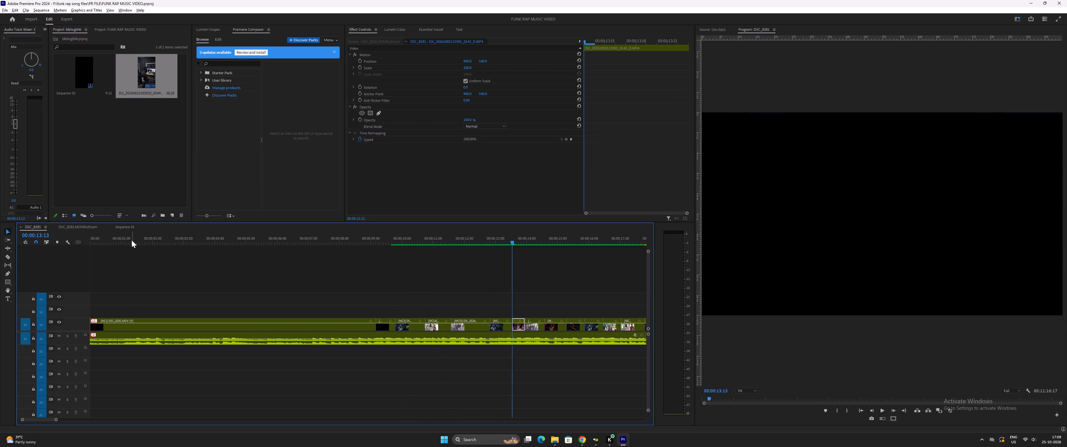
pyautogui.moveTo(132, 240); pyautogui.dragTo(77, 246)
pyautogui.press('space')
pyautogui.press('=')
pyautogui.press('=')
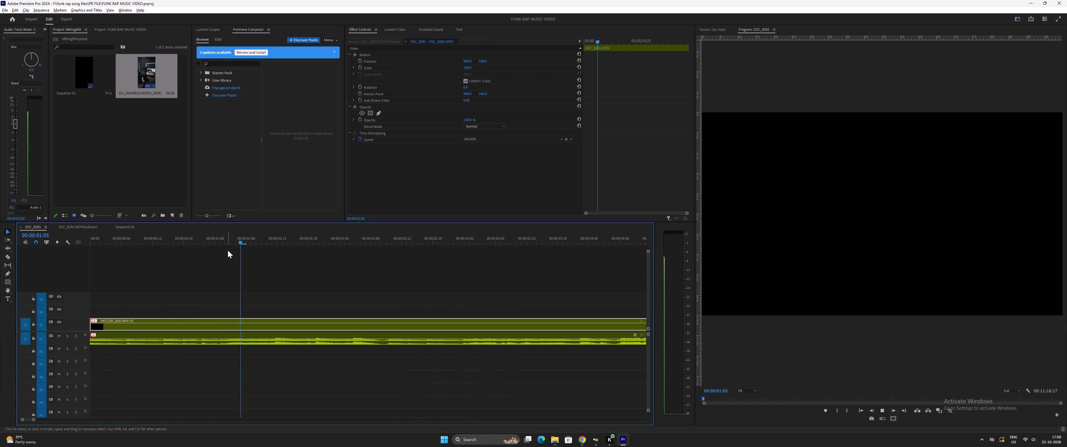
pyautogui.press('space')
pyautogui.click(271, 238)
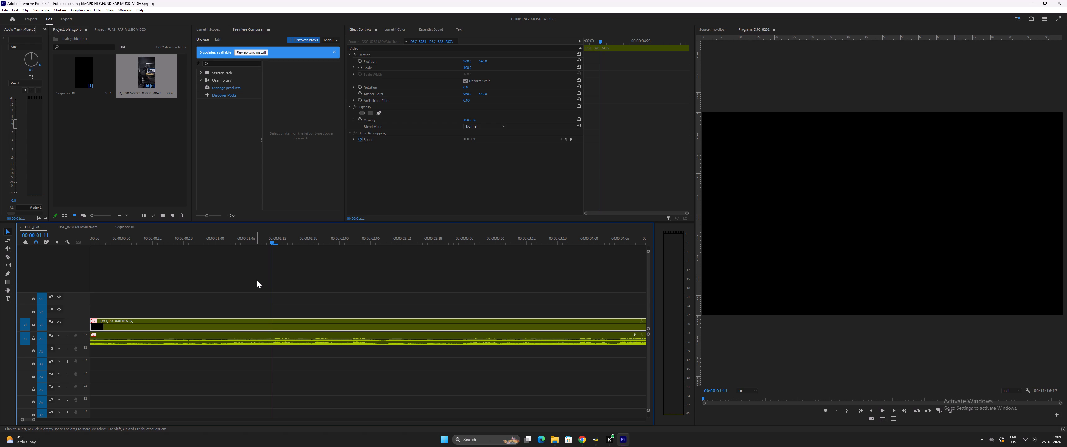
pyautogui.press('space')
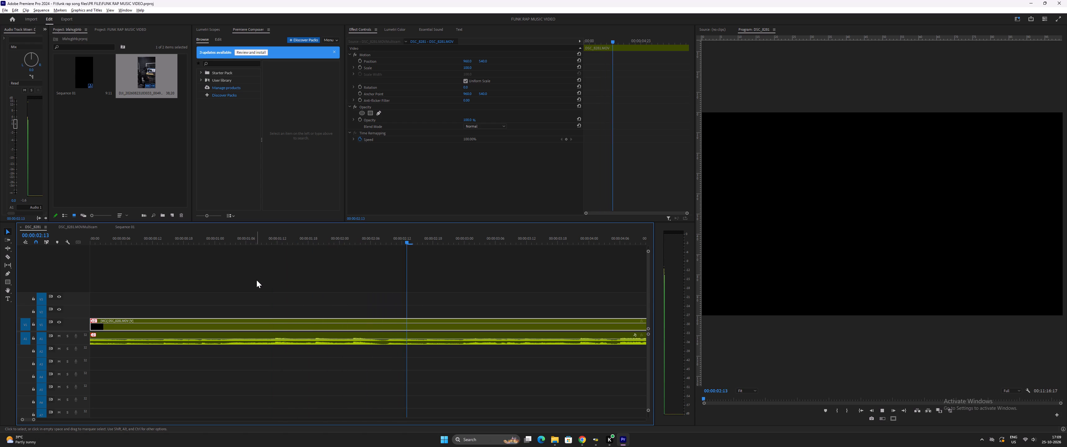
pyautogui.press('space')
pyautogui.write('--=')
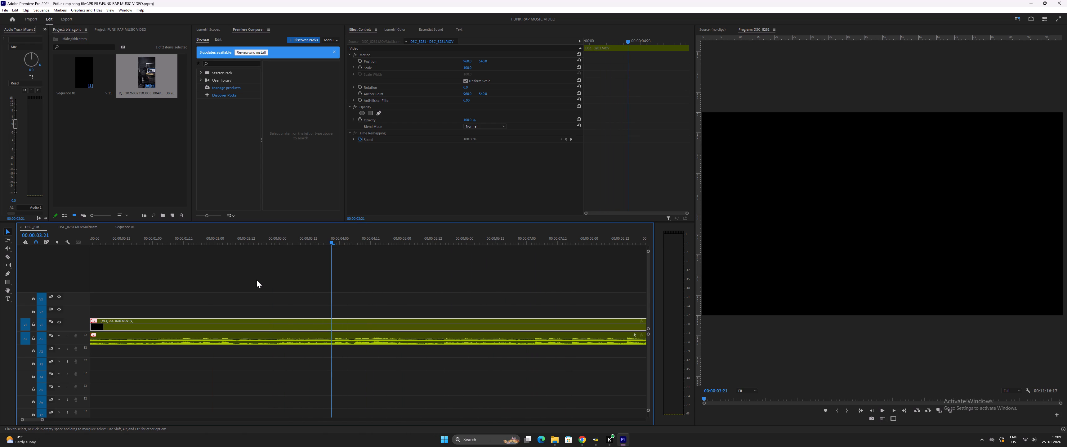
pyautogui.click(180, 237)
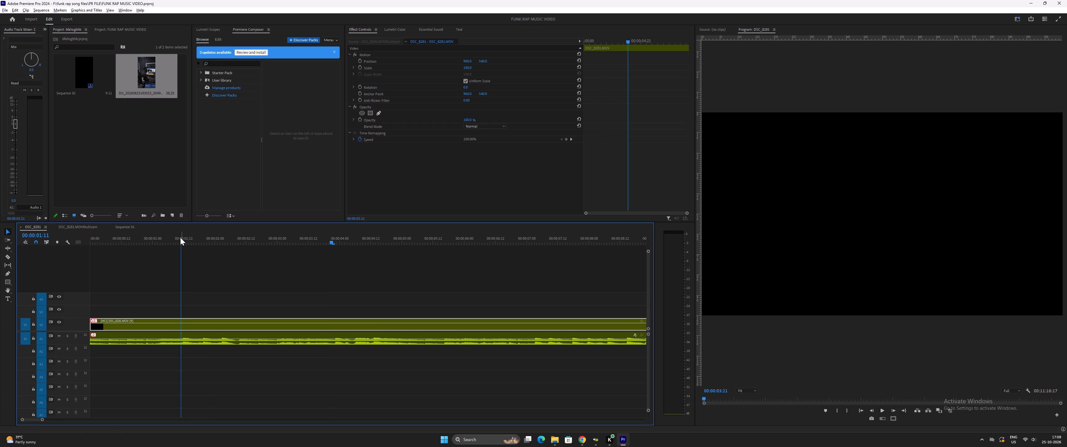
pyautogui.click(191, 328)
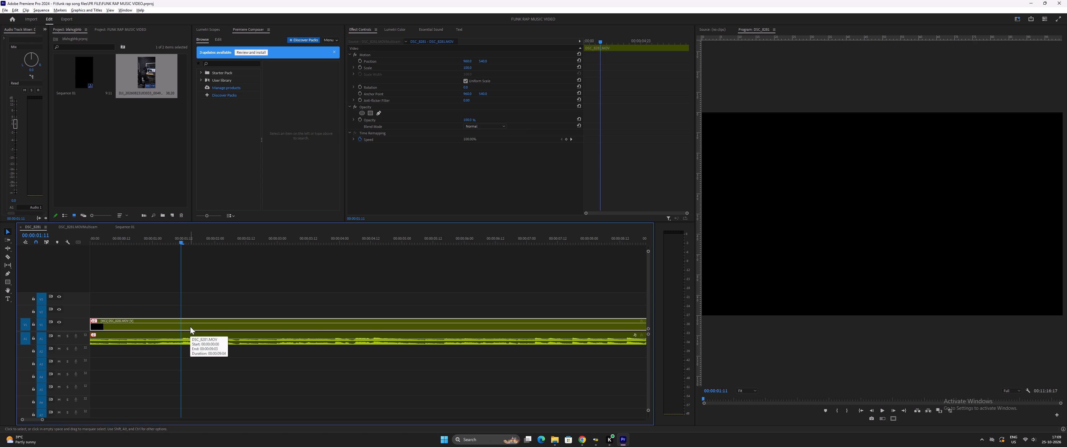
pyautogui.press('m')
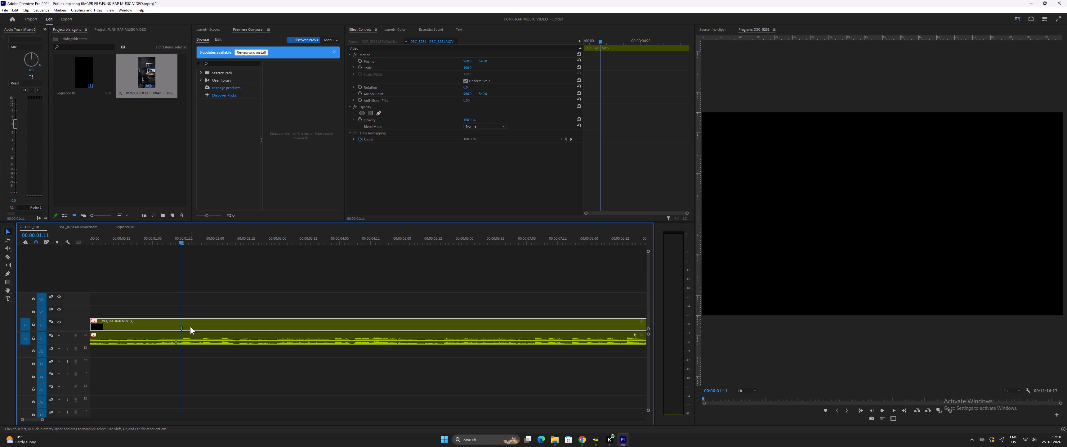
# Add a second marker on the black opening clip at 00:00:02:08.
pyautogui.press('space')
pyautogui.press('space')
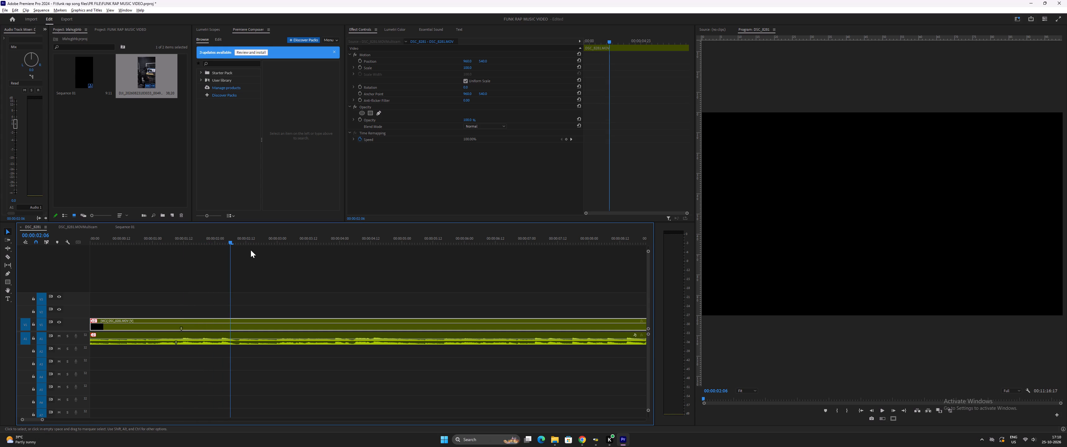
pyautogui.moveTo(231, 241); pyautogui.dragTo(237, 242)
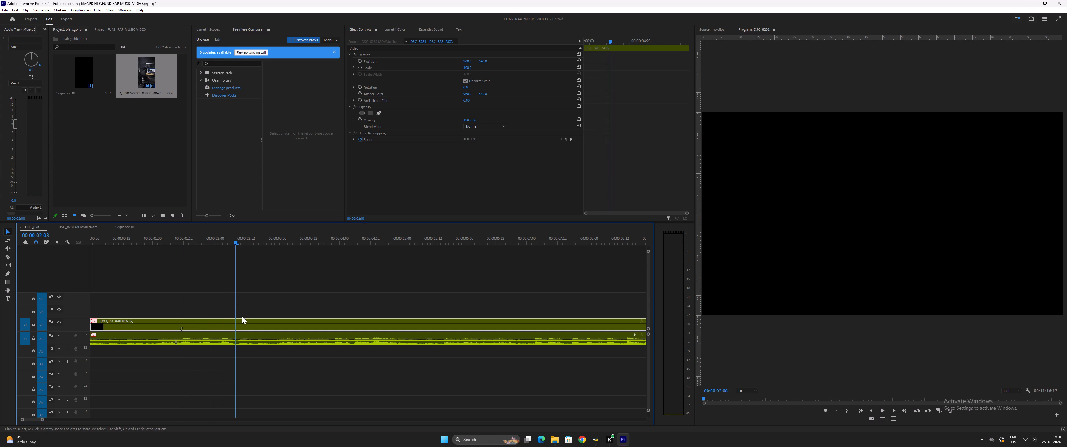
pyautogui.click(235, 241)
pyautogui.press('m')
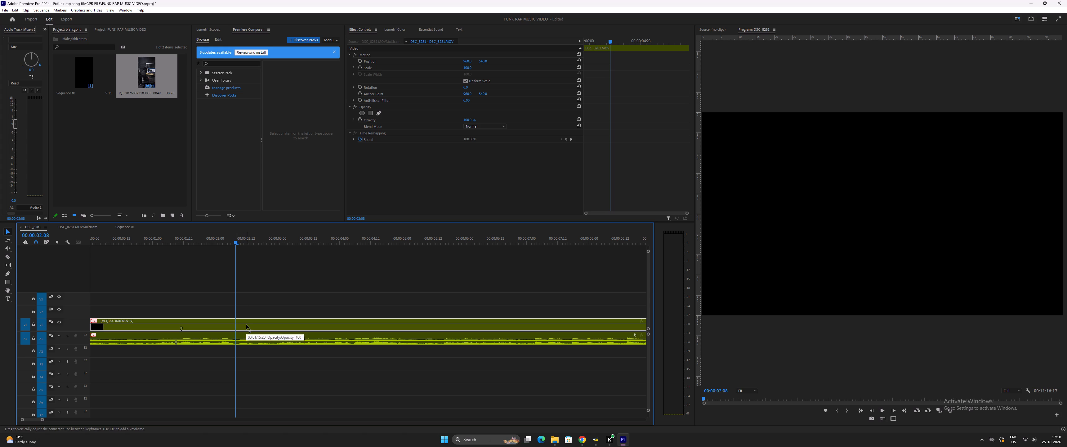
# Play the opening again from the start to check the two clip markers against the music.
pyautogui.press('space')
pyautogui.press('space')
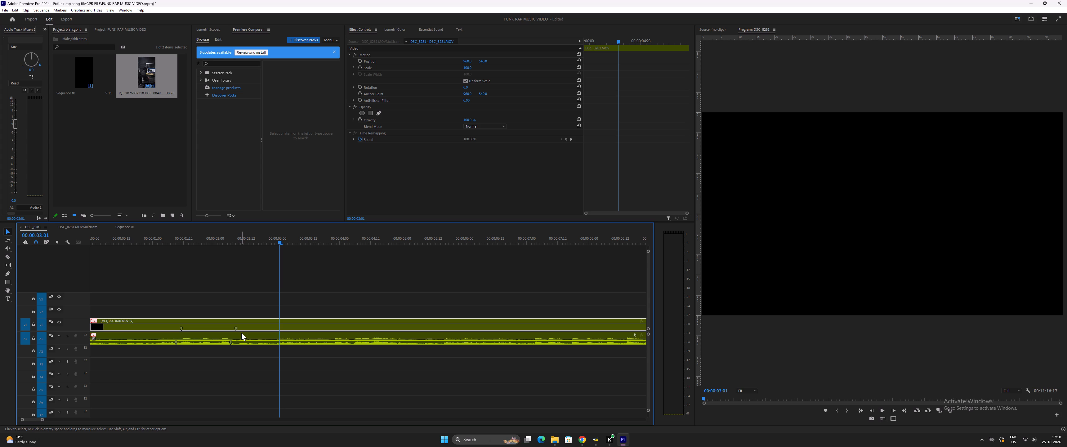
pyautogui.press('-')
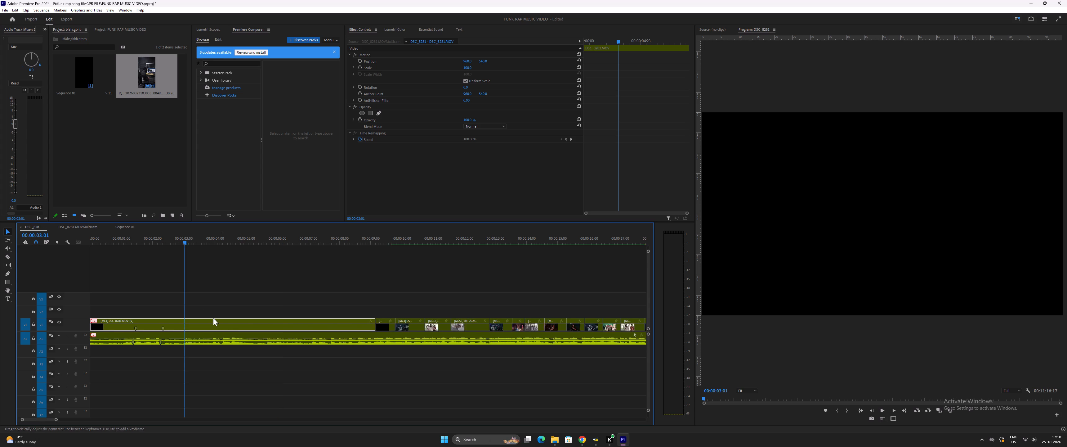
pyautogui.press('-')
pyautogui.moveTo(109, 239); pyautogui.dragTo(71, 242)
pyautogui.press('space')
pyautogui.press('=')
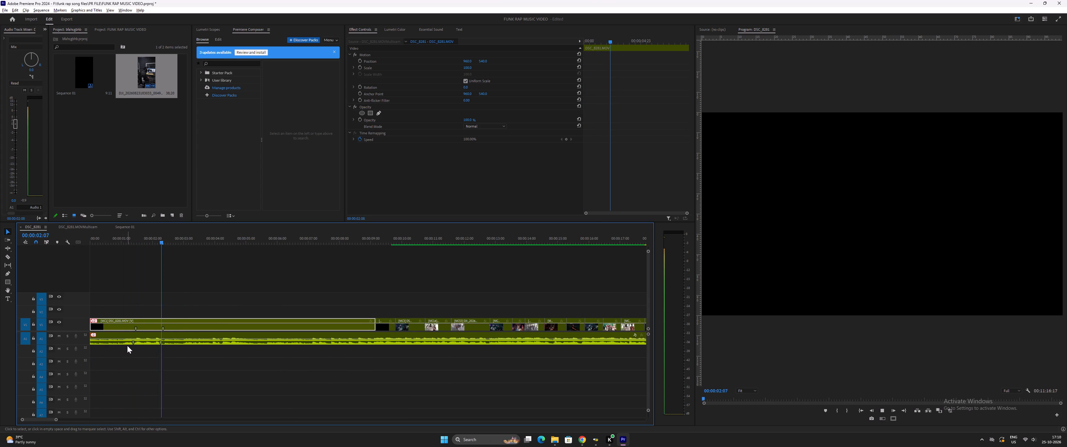
pyautogui.press('space')
pyautogui.click(133, 241)
pyautogui.press('=')
pyautogui.press('=')
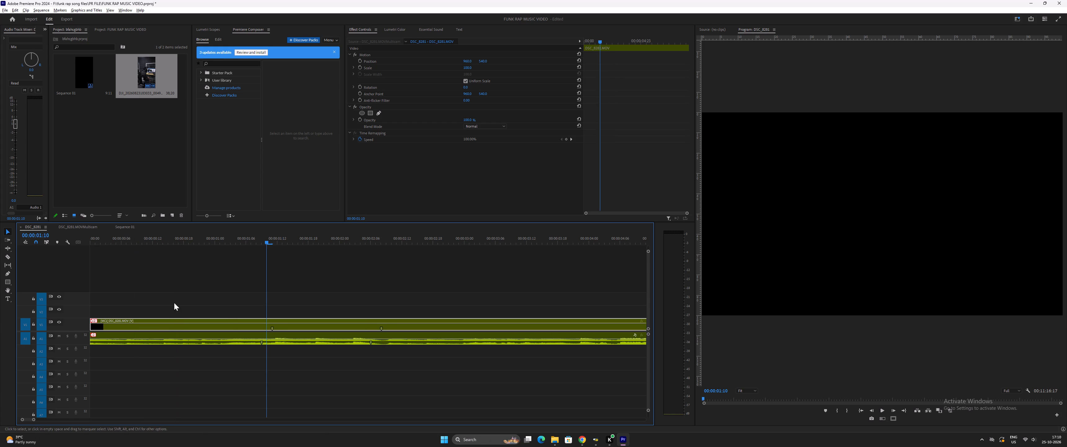
pyautogui.press('-')
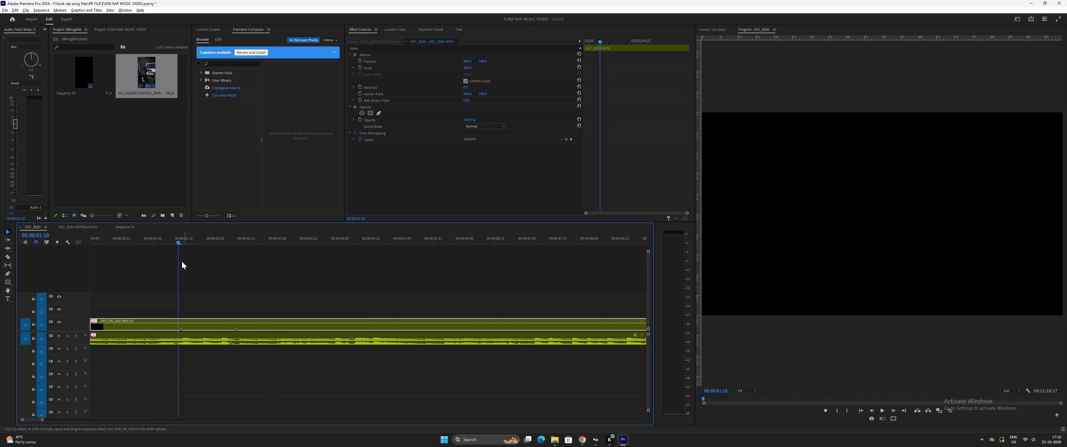
pyautogui.moveTo(153, 242); pyautogui.dragTo(29, 255)
pyautogui.press('space')
pyautogui.press('=')
pyautogui.press('-')
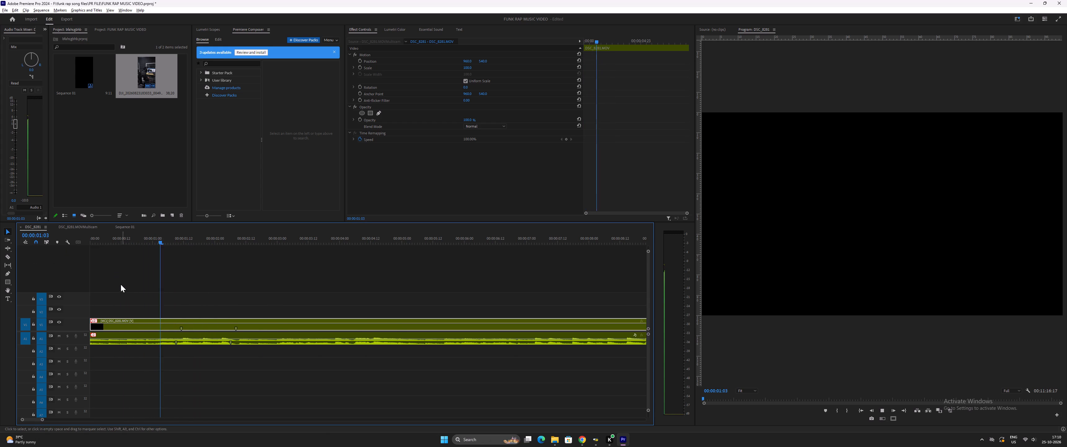
pyautogui.press('space')
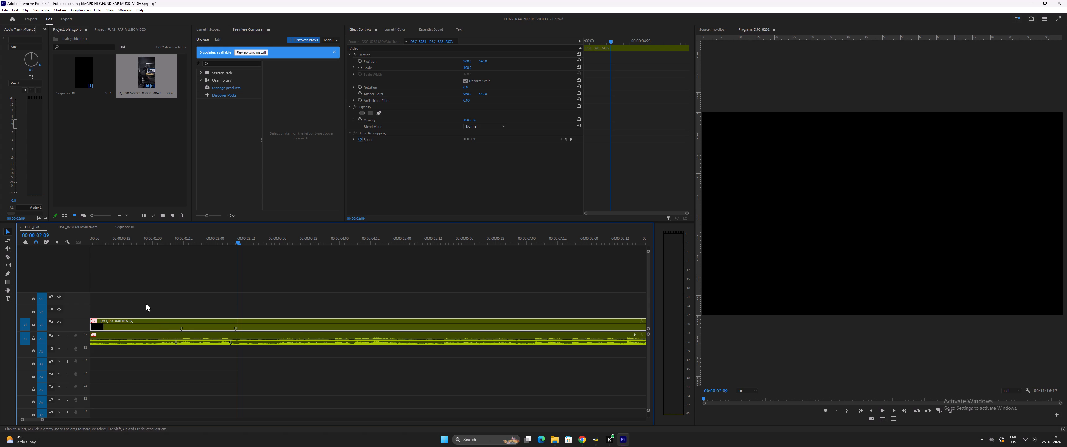
# Switch to Envato in Chrome and replace the video template search with "paper cut effect".
pyautogui.hotkey('alt', 'Tab')
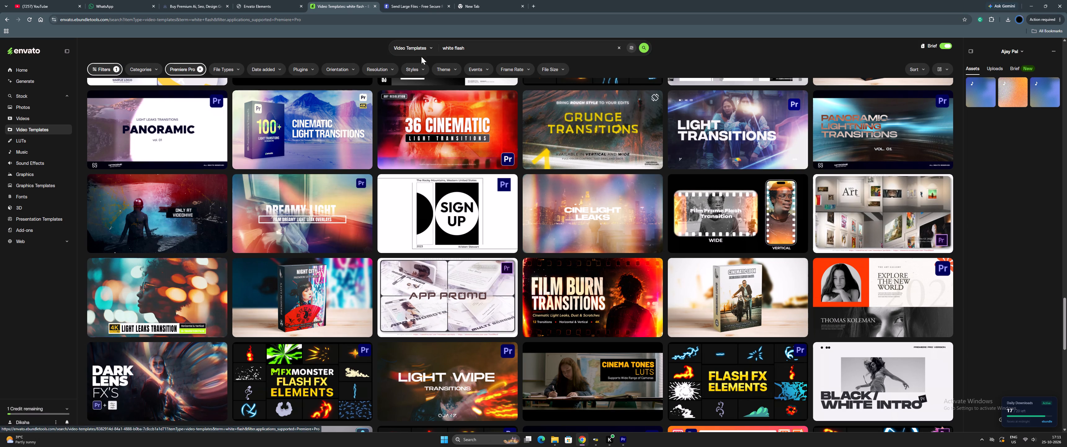
pyautogui.moveTo(470, 45); pyautogui.dragTo(440, 49)
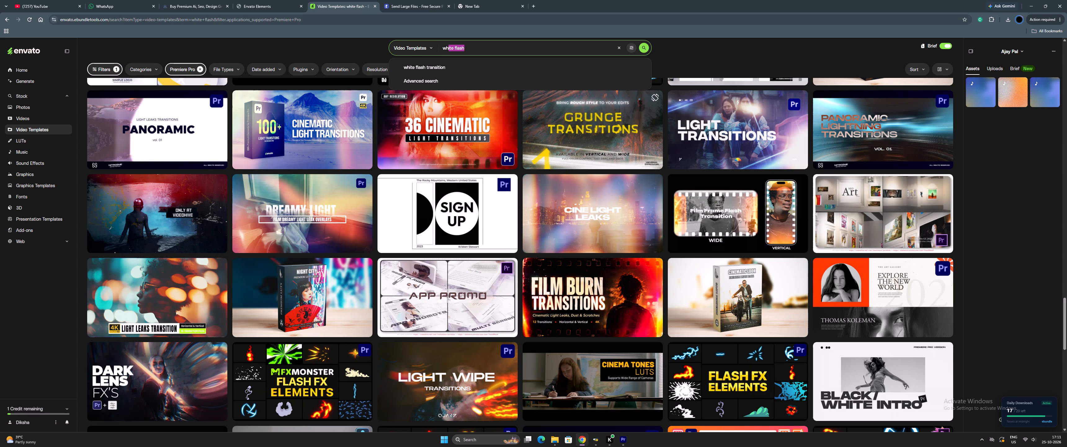
pyautogui.press('BackSpace')
pyautogui.press('BackSpace')
pyautogui.write('paper cut')
pyautogui.press('space')
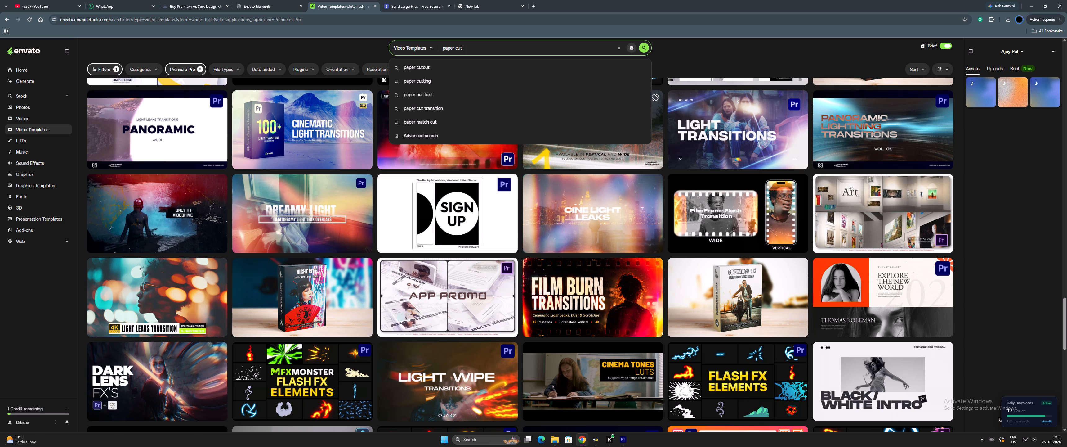
pyautogui.write('effect')
pyautogui.press('Return')
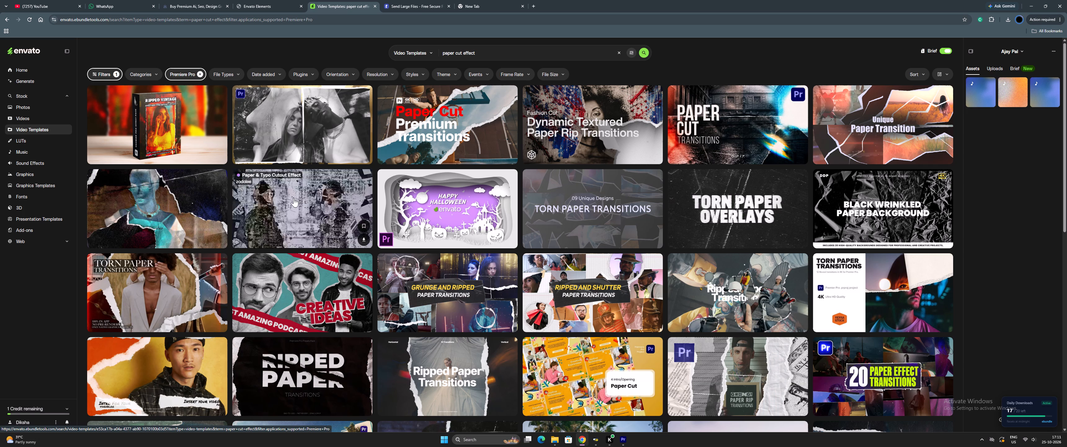
# Download the "Paper & Typo Cutout Effect" template from the search results.
pyautogui.click(364, 239)
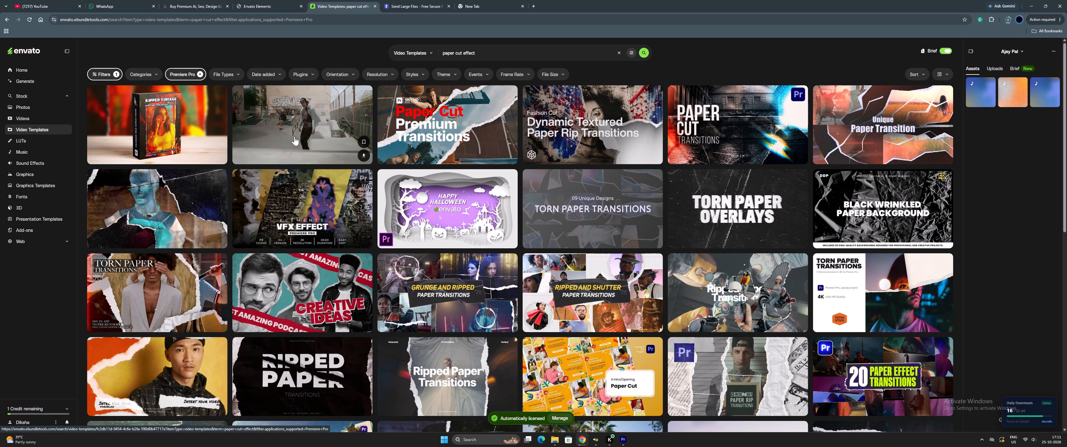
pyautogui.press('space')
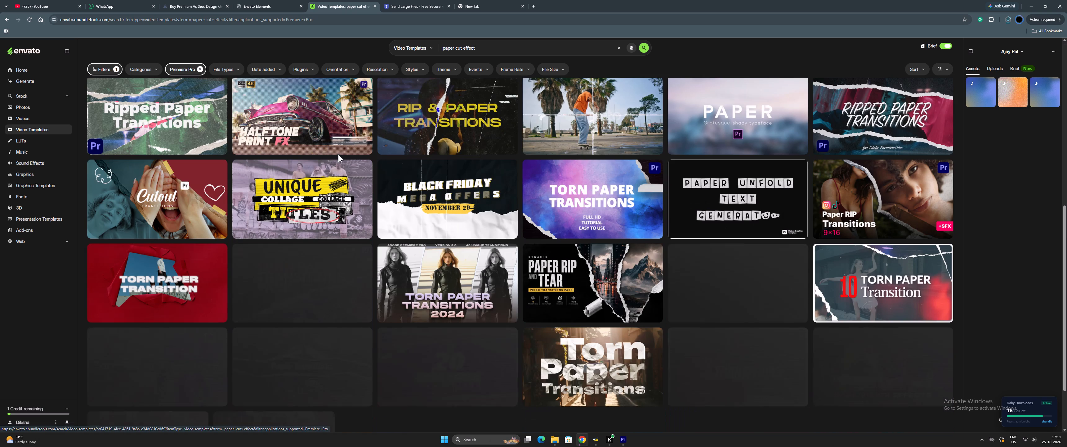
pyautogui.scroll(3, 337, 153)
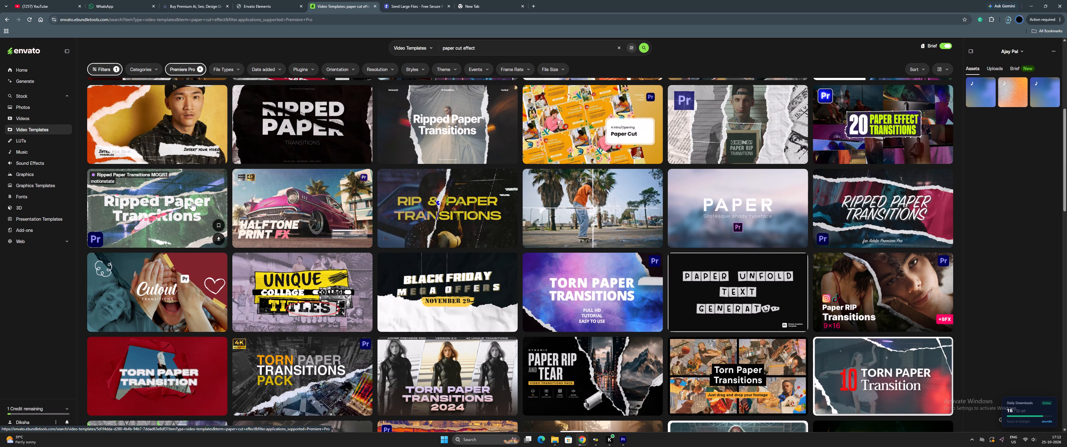
# Switch to Premiere Pro and play the black opening clip from just before its first marker.
pyautogui.hotkey('alt', 'Tab')
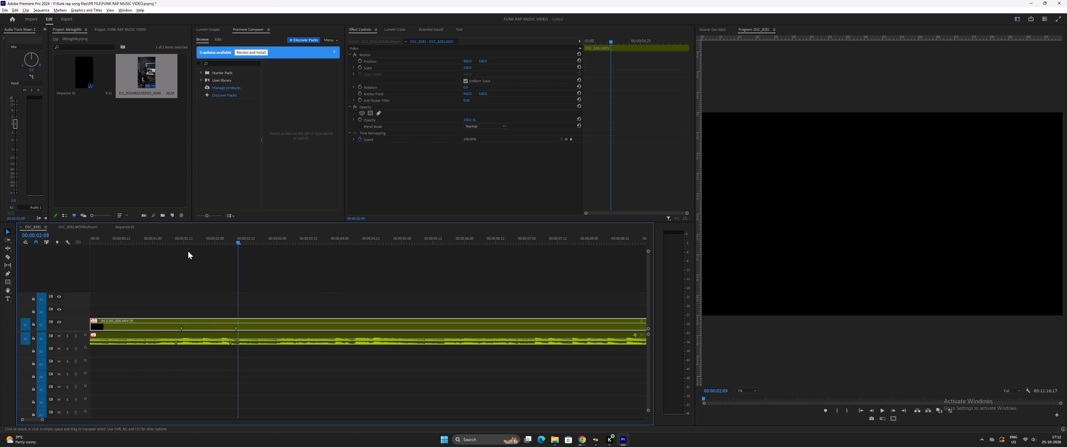
pyautogui.moveTo(179, 237); pyautogui.dragTo(165, 239)
pyautogui.click(165, 239)
pyautogui.press('space')
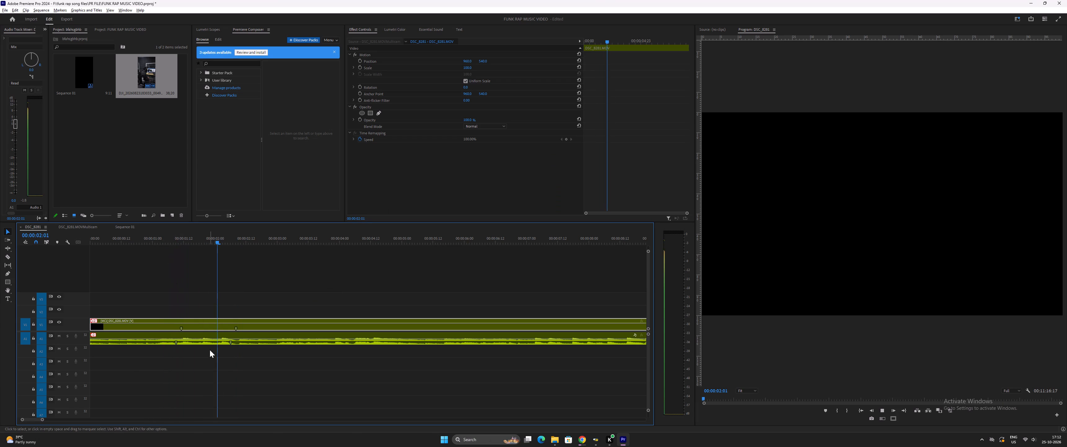
pyautogui.press('space')
# Play the sequence from the start, through the black opening clip and into the first performance shots, to review the edit against the music.
pyautogui.moveTo(178, 237); pyautogui.dragTo(87, 253)
pyautogui.press('space')
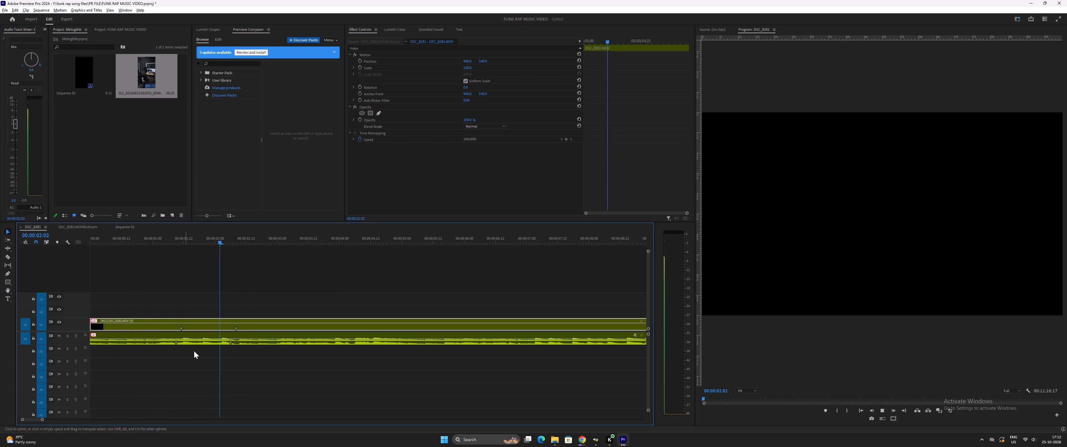
pyautogui.press('-')
pyautogui.press('-')
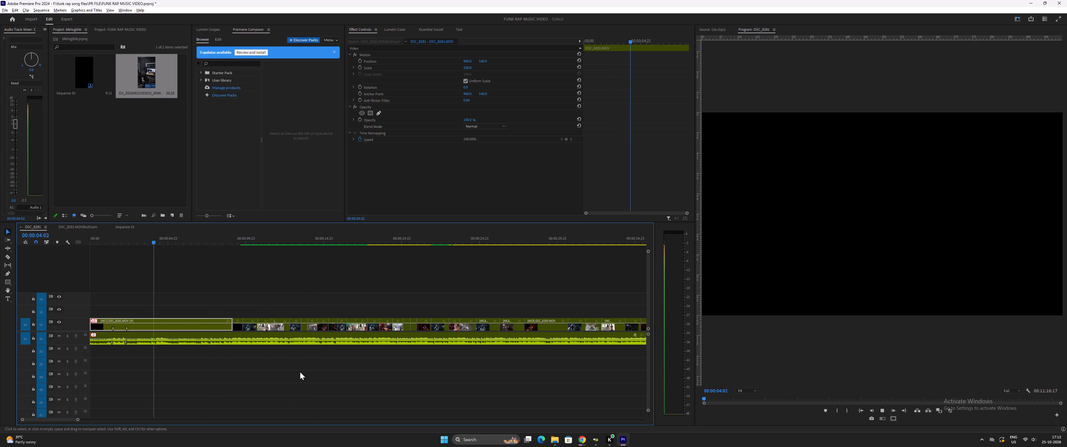
pyautogui.press('-')
pyautogui.press('=')
pyautogui.press('=')
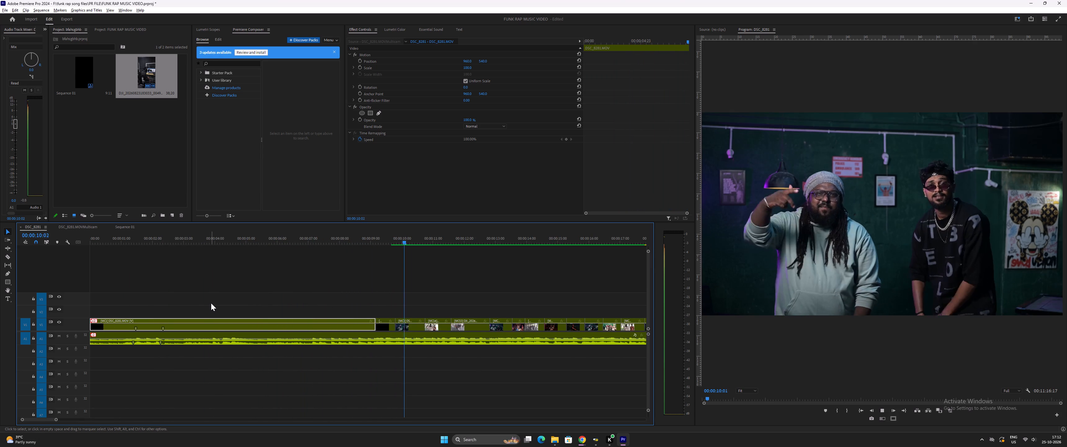
pyautogui.press('-')
pyautogui.press('-')
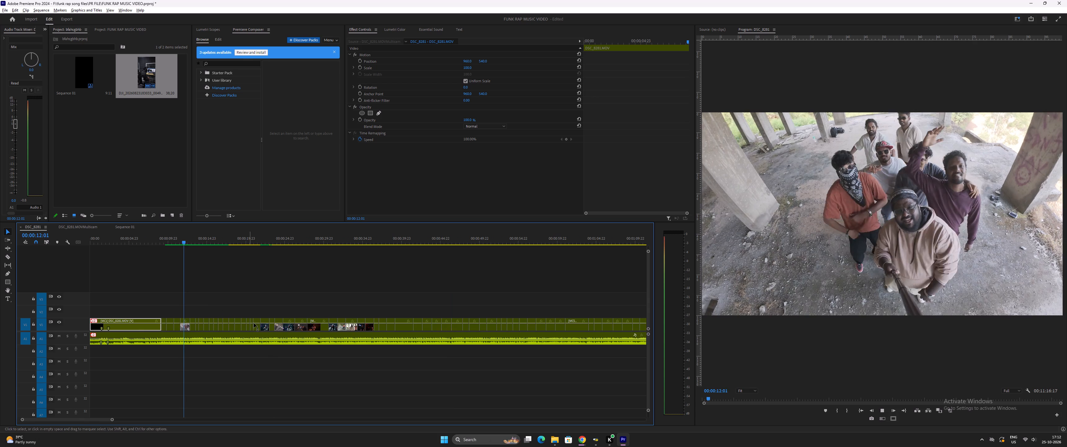
pyautogui.press('=')
pyautogui.press('-')
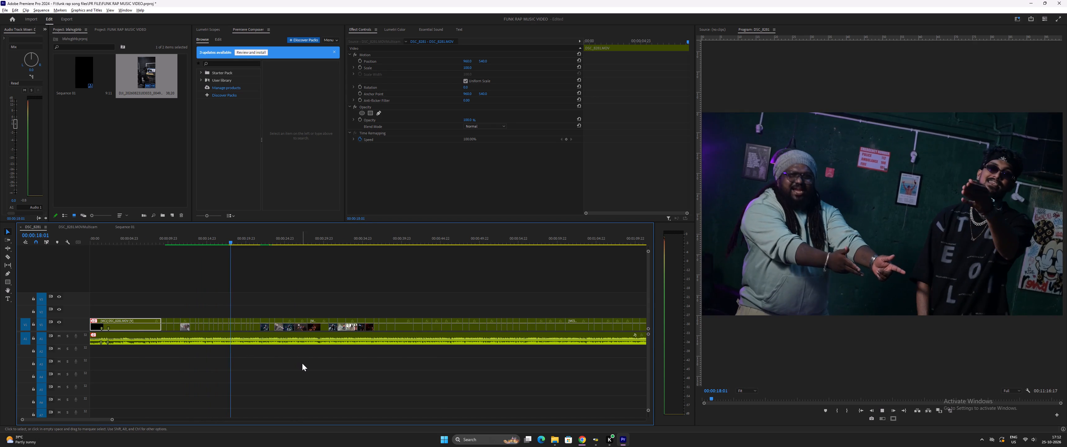
pyautogui.press('space')
# Return to about 00:00:10 in the sequence and play the first performance shots in a full-screen preview.
pyautogui.press('-')
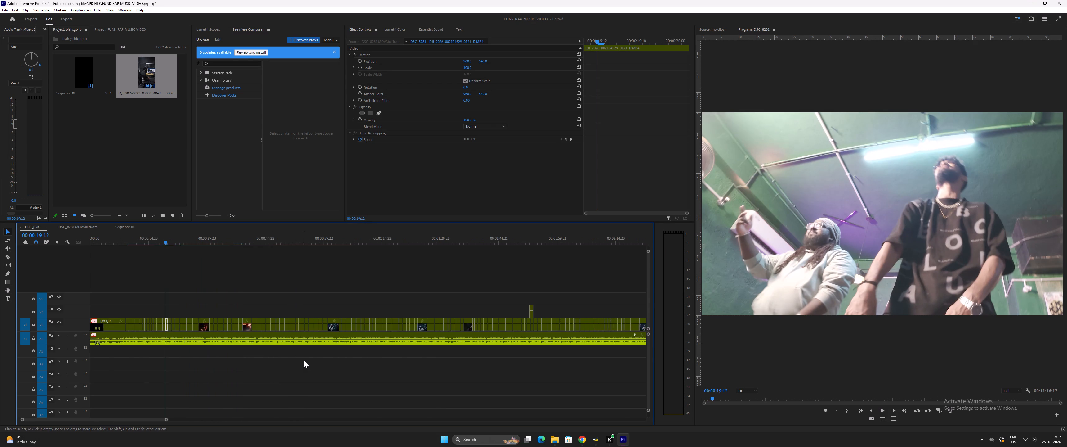
pyautogui.press('-')
pyautogui.click(111, 239)
pyautogui.press('=')
pyautogui.press('=')
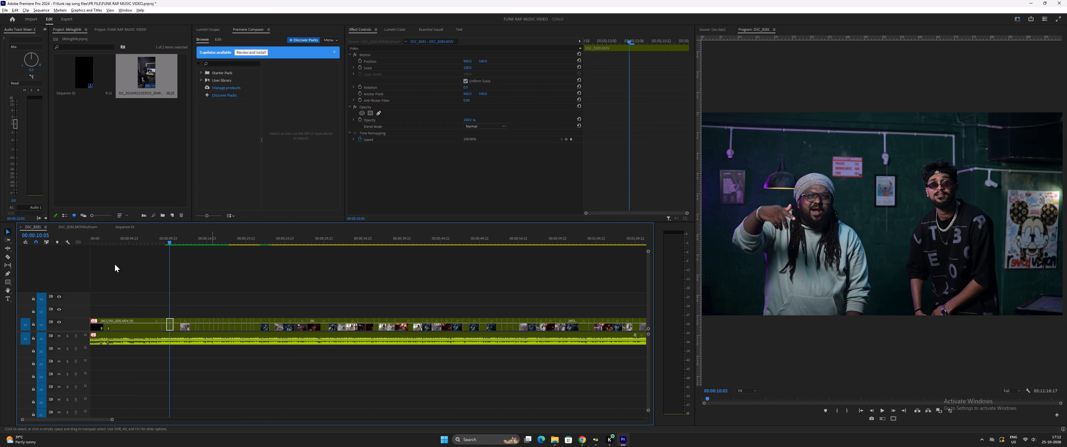
pyautogui.click(1063, 17)
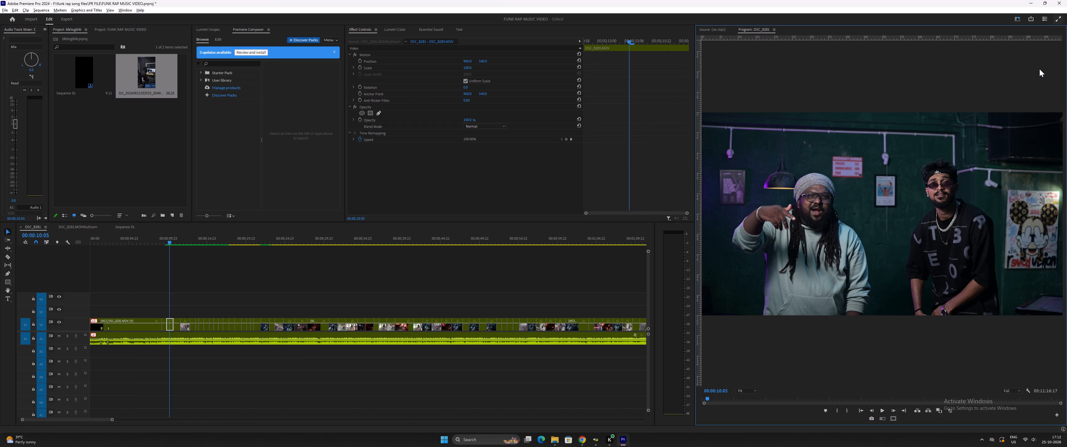
pyautogui.press('space')
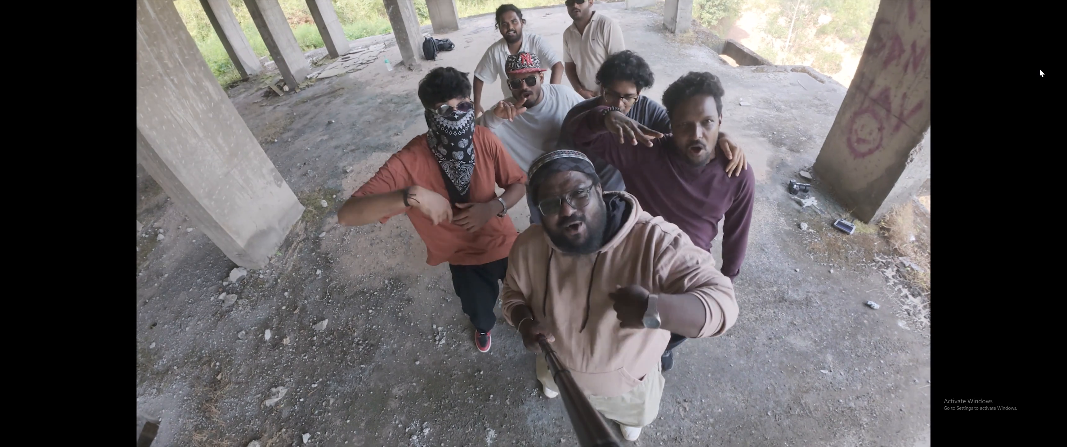
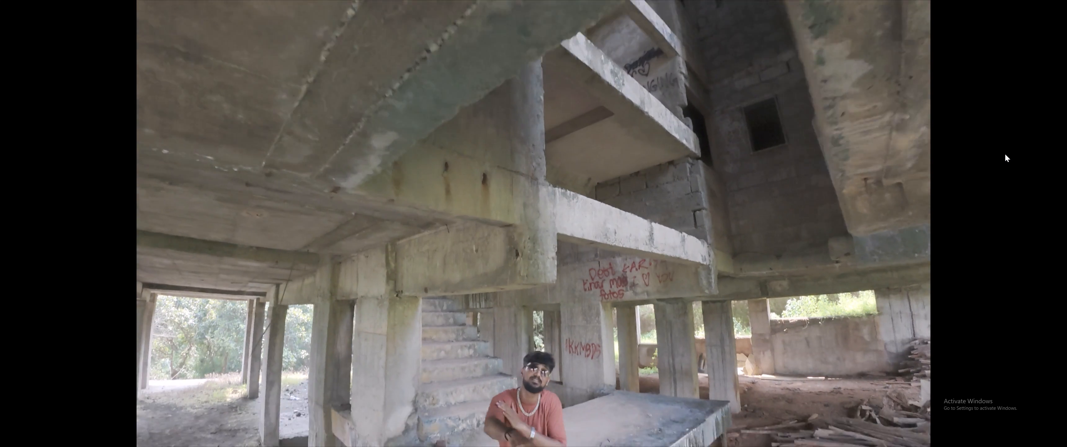
# Continue playing the performance shots in the full-screen preview to the end of the edit at about 00:02:27.
pyautogui.press('space')
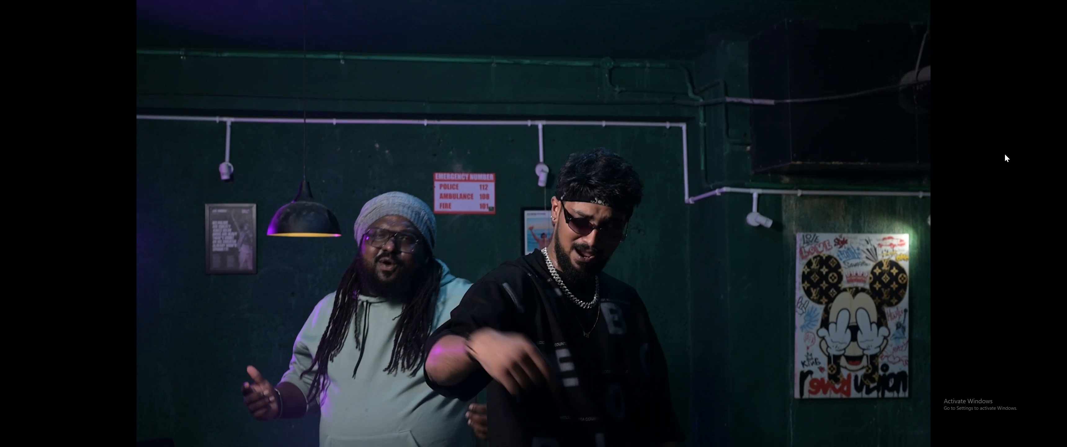
pyautogui.press('space')
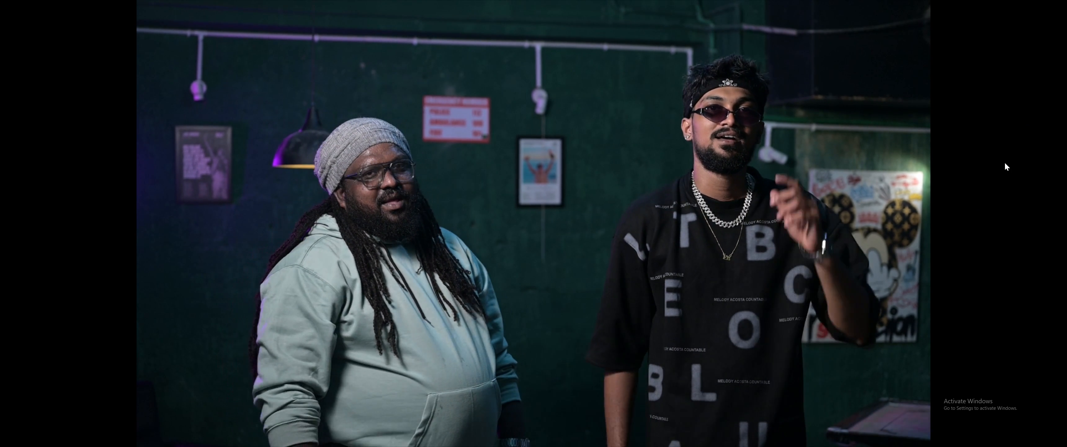
pyautogui.press('space')
pyautogui.press('Escape')
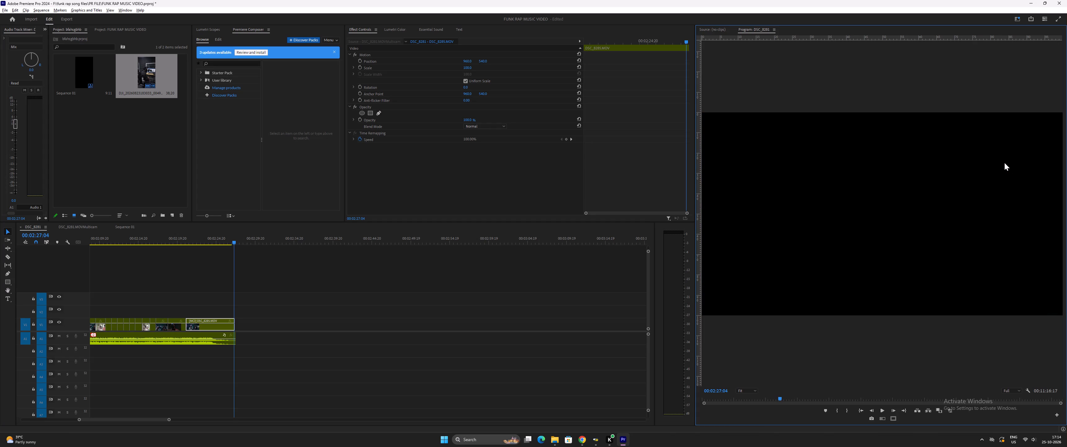
# Return to about 00:00:02:13 and play the opening and first performance shots in a full-screen preview to about 00:00:32.
pyautogui.click(219, 241)
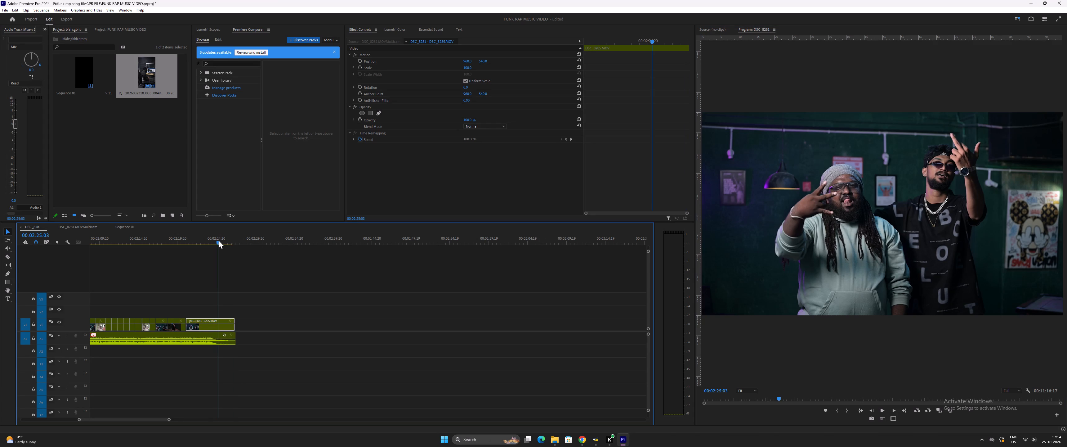
pyautogui.write('--')
pyautogui.press('-')
pyautogui.moveTo(110, 237); pyautogui.dragTo(93, 240)
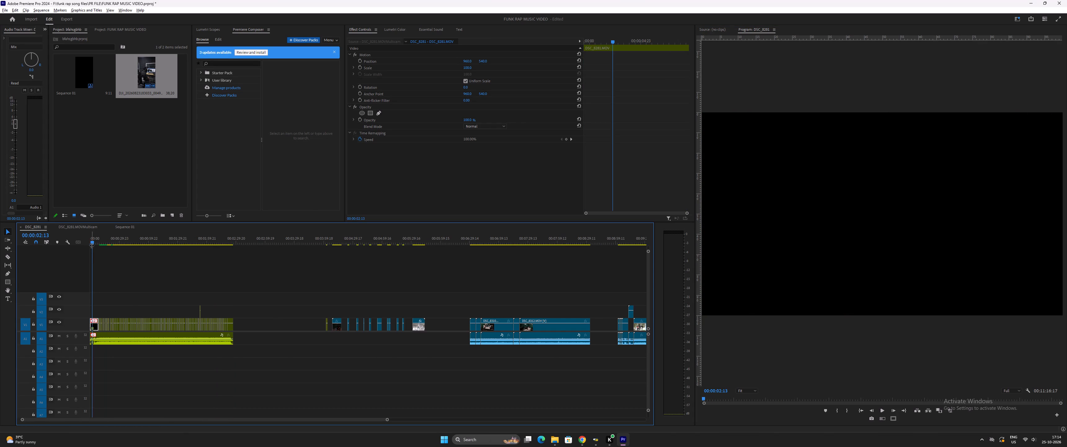
pyautogui.press('=')
pyautogui.press('=')
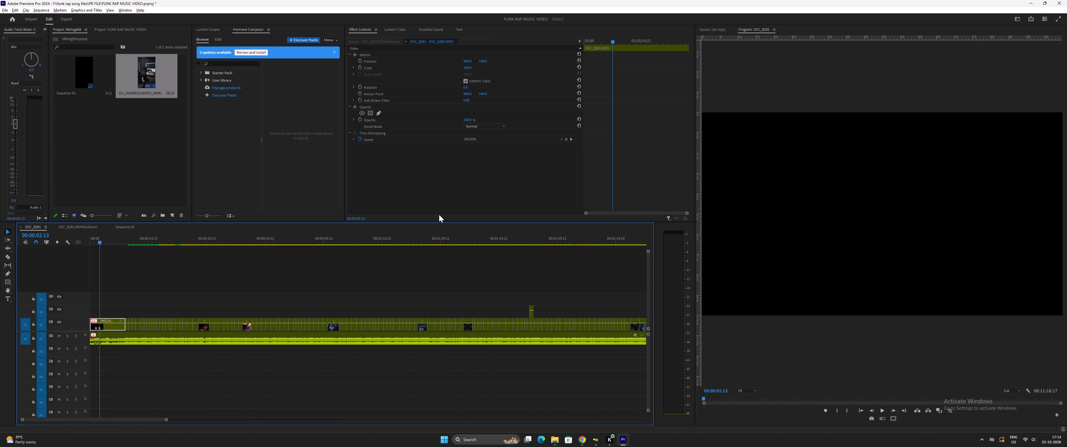
pyautogui.click(1057, 20)
pyautogui.press('space')
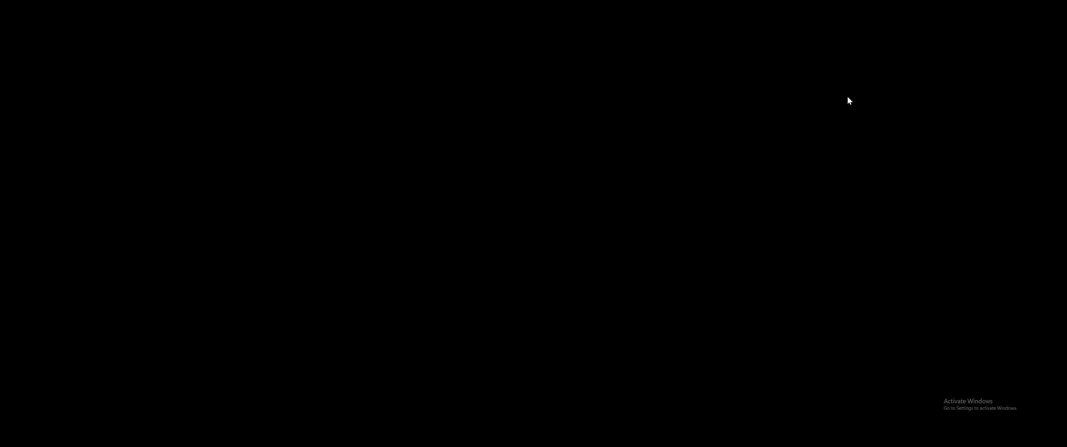
pyautogui.press('=')
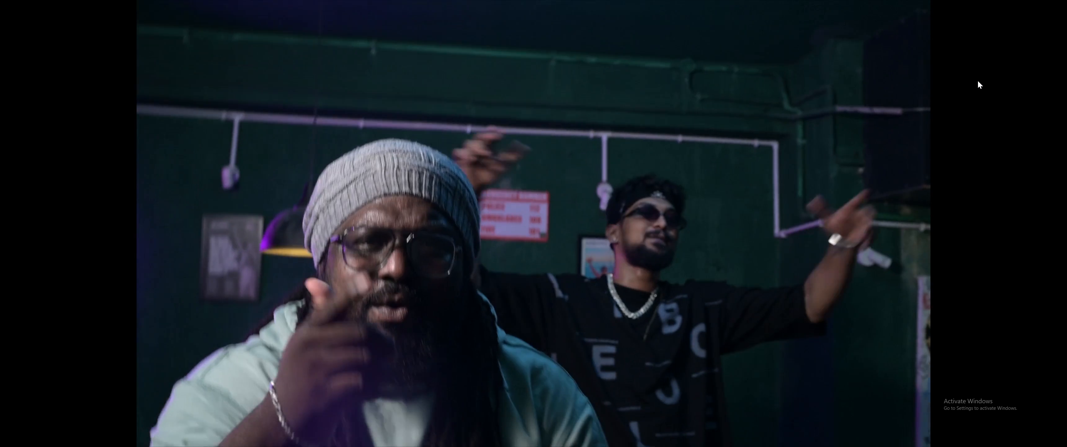
pyautogui.press('space')
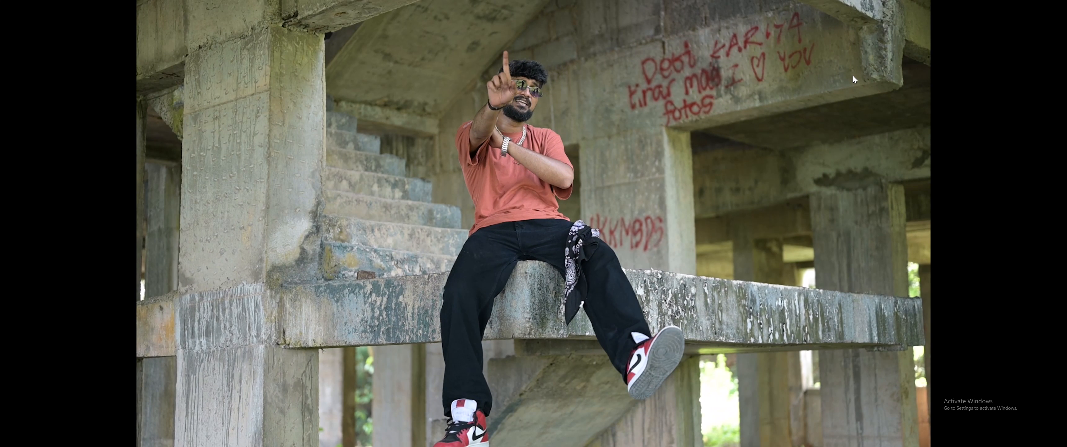
pyautogui.press('Escape')
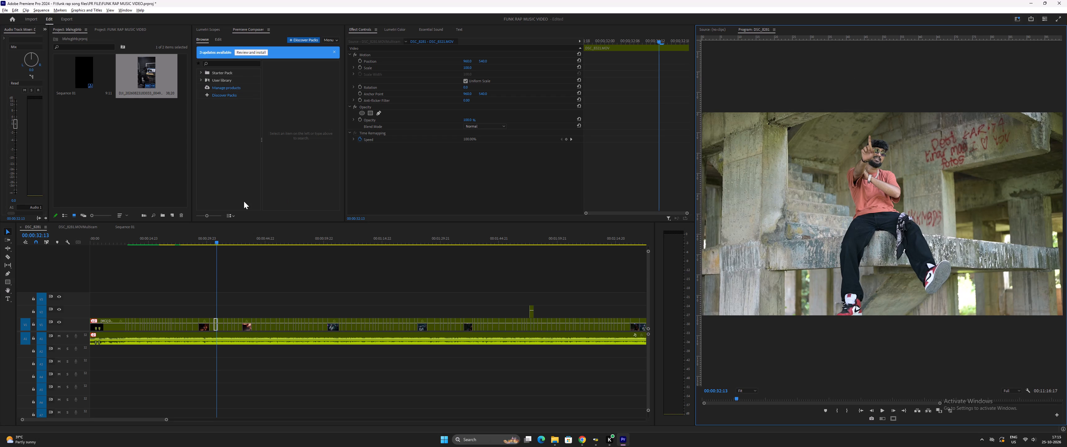
# Return to the sequence start and replay the first frames of the black opening clip to check the start of the music.
pyautogui.moveTo(103, 238); pyautogui.dragTo(57, 246)
pyautogui.press('=')
pyautogui.press('=')
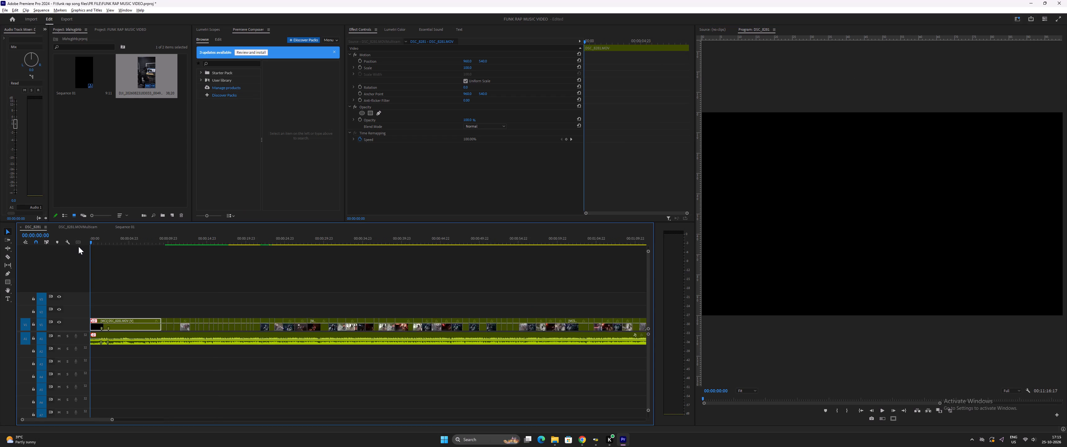
pyautogui.write('====')
pyautogui.press('=')
pyautogui.press('=')
pyautogui.press('=')
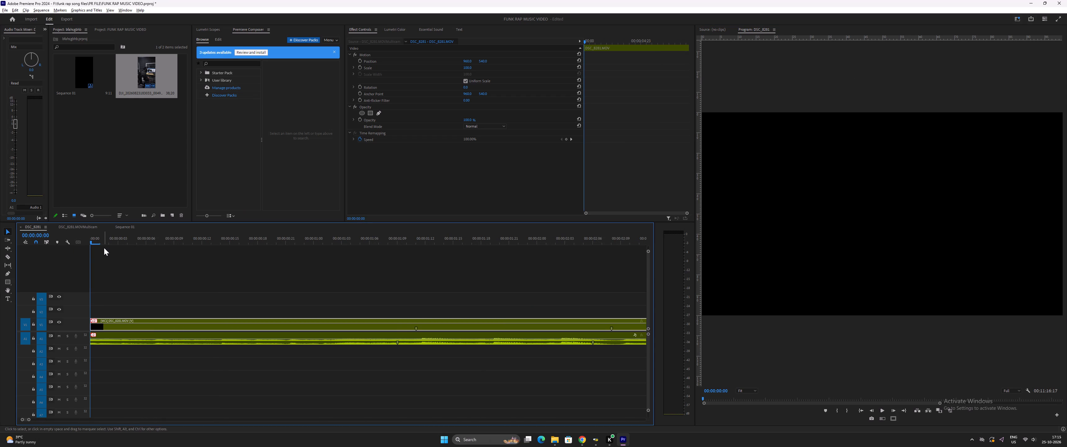
pyautogui.press('space')
pyautogui.press('space')
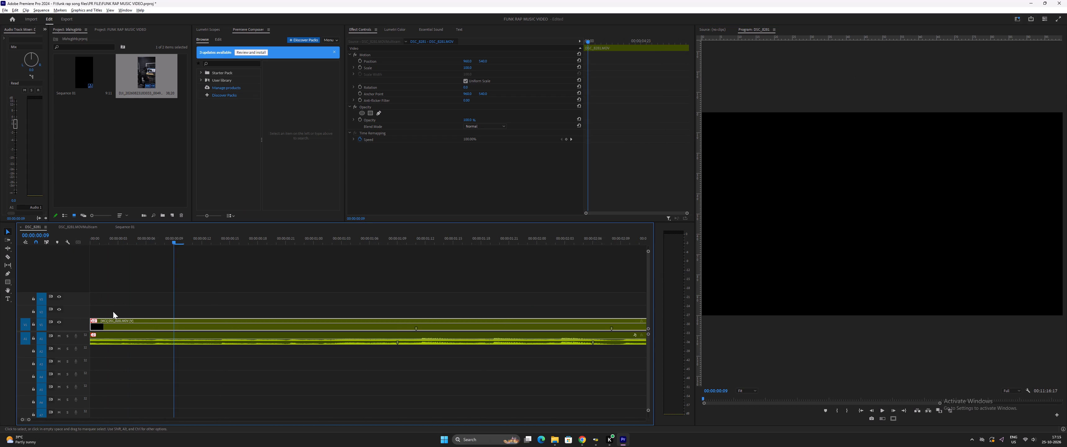
pyautogui.moveTo(96, 238); pyautogui.dragTo(77, 242)
pyautogui.press('space')
pyautogui.press('space')
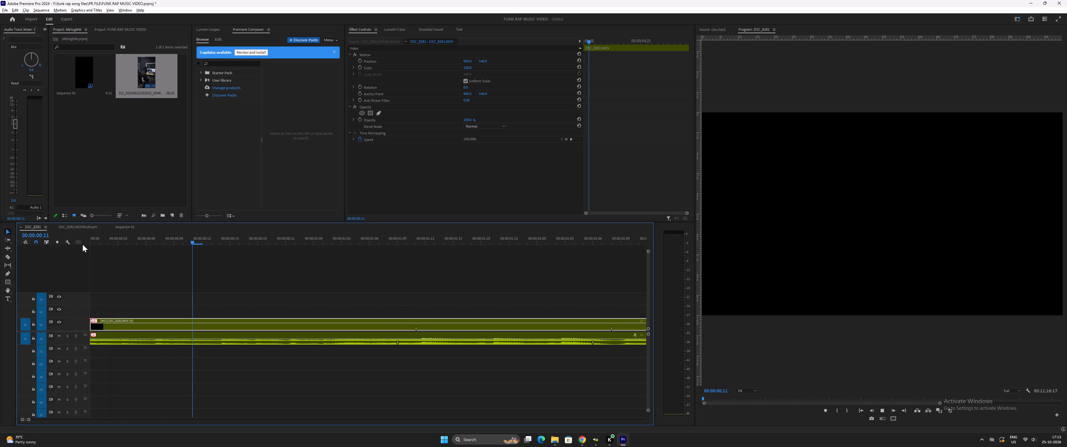
# Trim about one frame off the head of the music clip and slide the clip back to the sequence start.
pyautogui.click(92, 240)
pyautogui.press('=')
pyautogui.press('=')
pyautogui.press('=')
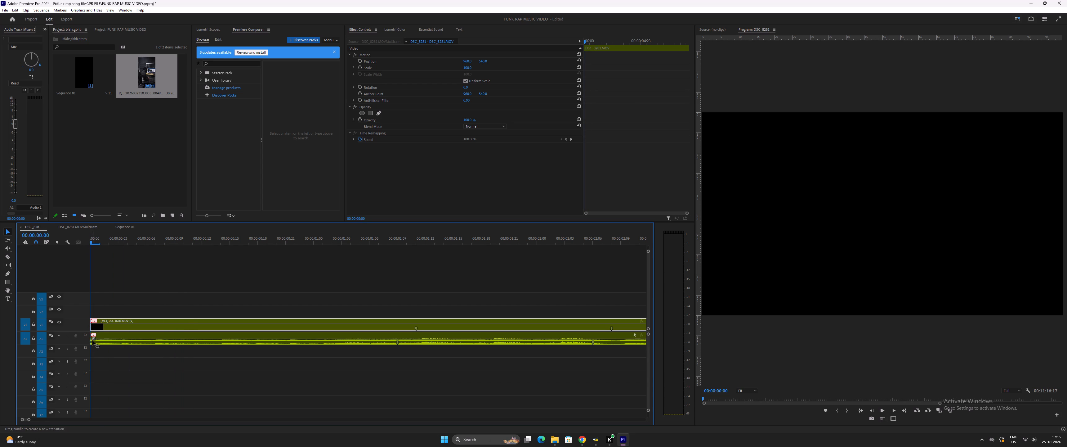
pyautogui.moveTo(93, 336); pyautogui.dragTo(100, 336)
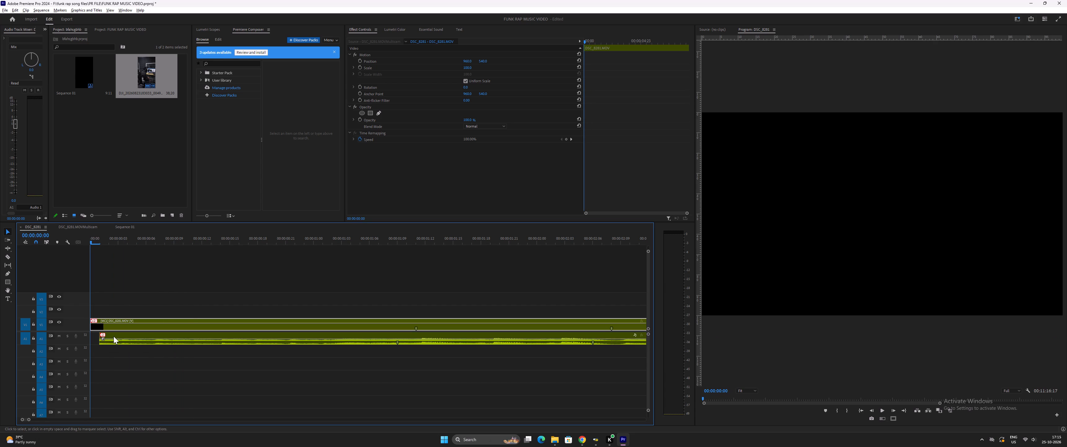
pyautogui.moveTo(115, 336); pyautogui.dragTo(106, 336)
# Play the performance shots from 00:00:08:14 in a full-screen preview to review the cuts against the shifted music.
pyautogui.press('-')
pyautogui.press('-')
pyautogui.write('--')
pyautogui.click(211, 236)
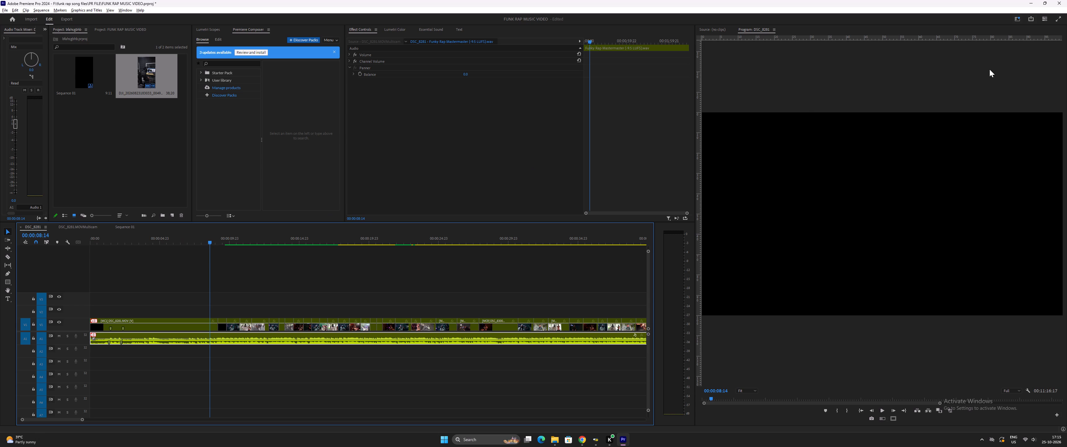
pyautogui.click(1056, 19)
pyautogui.press('space')
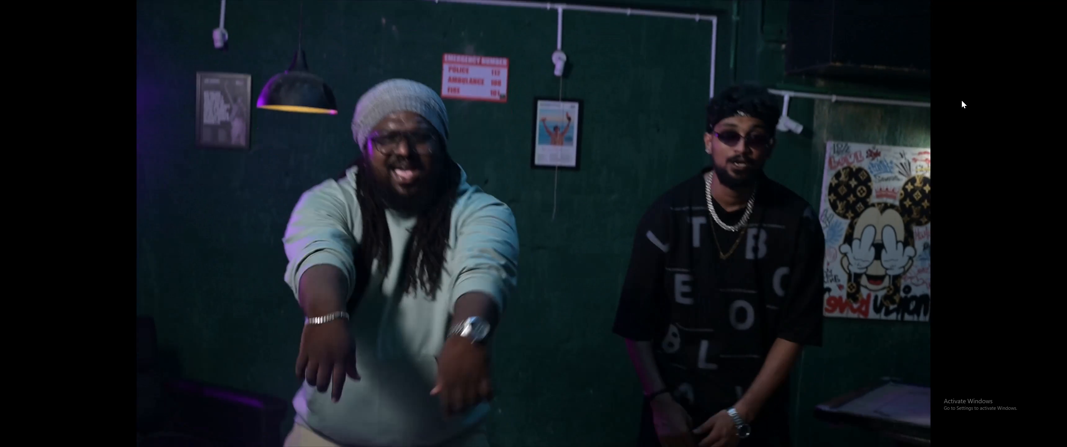
pyautogui.press('space')
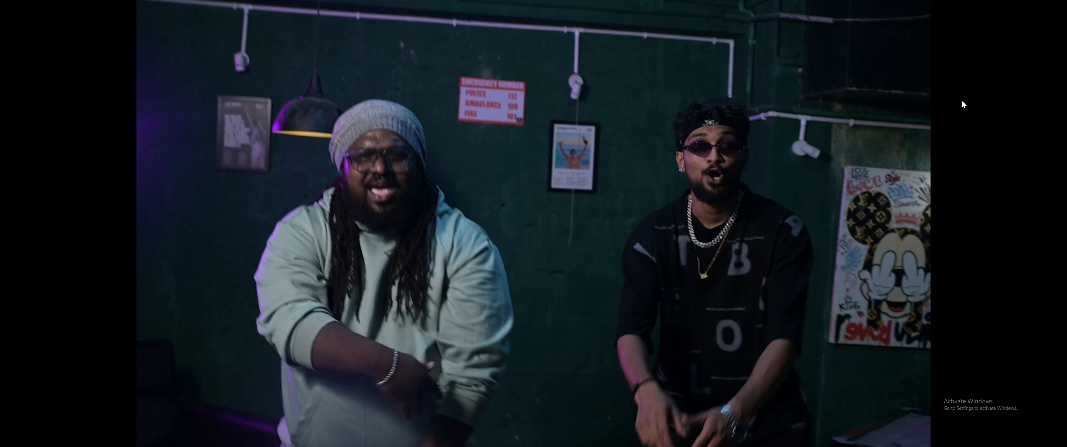
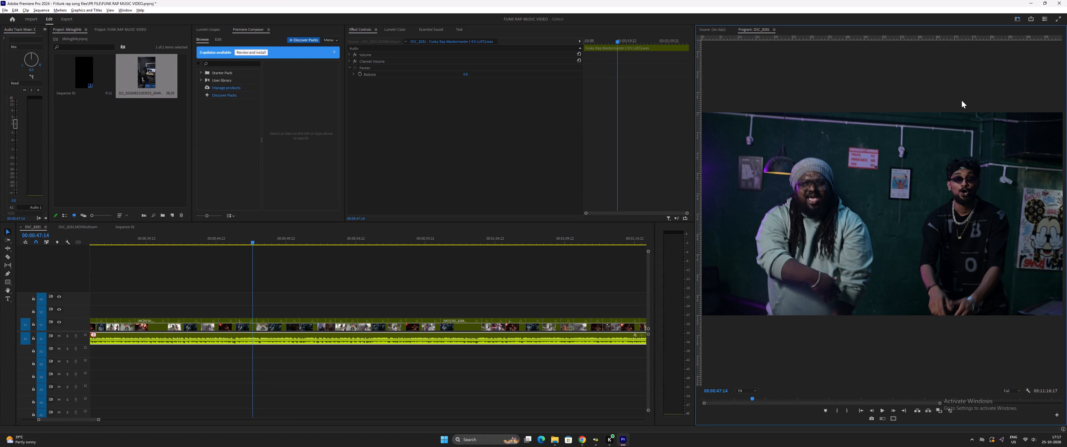
# Return to the sequence start and move the playhead to about 00:00:08:20, just before the first performance shots.
pyautogui.press('-')
pyautogui.click(258, 242)
pyautogui.press('-')
pyautogui.press('-')
pyautogui.press('-')
pyautogui.press('-')
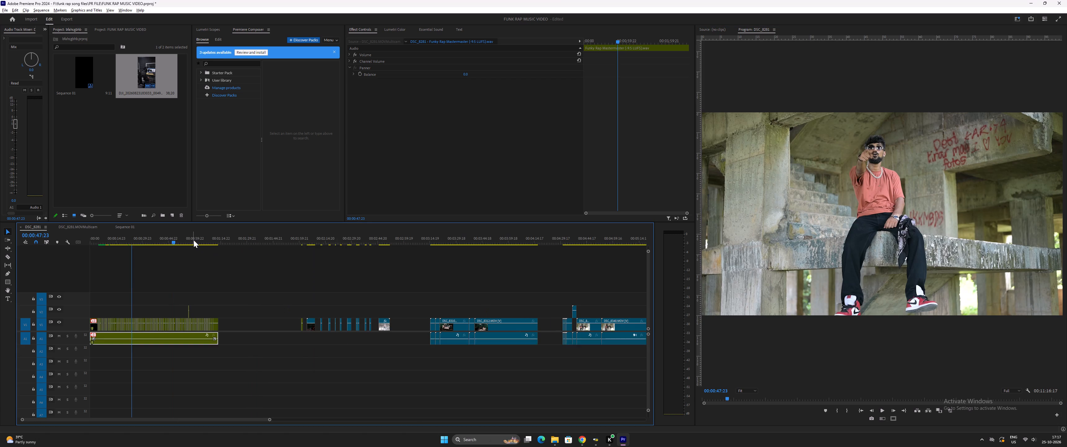
pyautogui.moveTo(132, 238); pyautogui.dragTo(83, 248)
pyautogui.press('=')
pyautogui.press('=')
pyautogui.press('=')
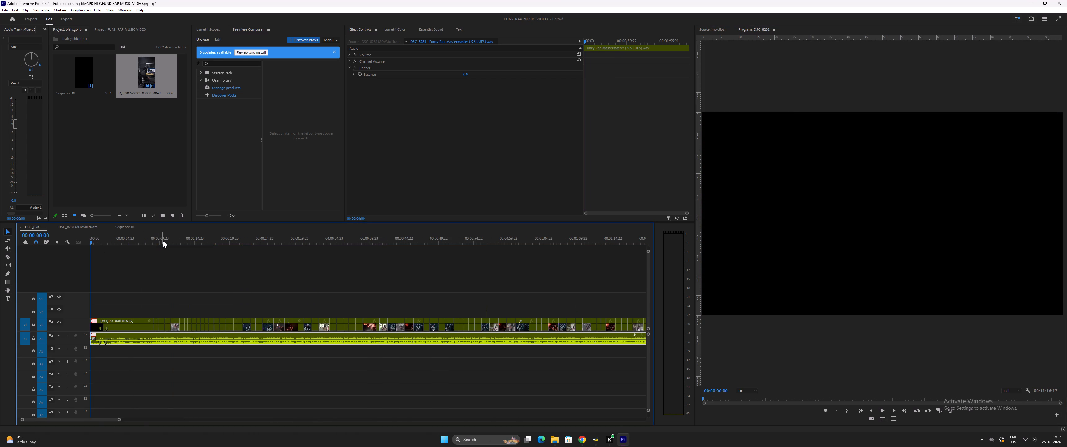
pyautogui.click(153, 239)
pyautogui.press('=')
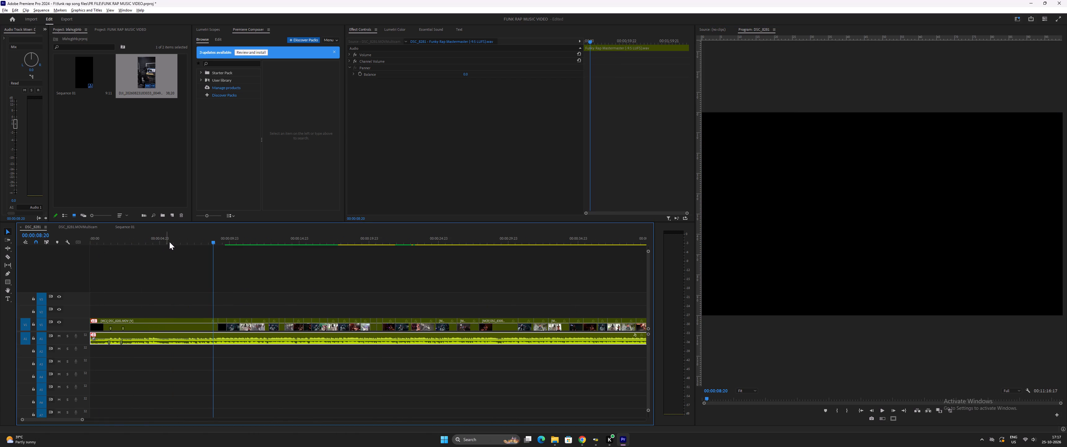
# Save the FUNK RAP MUSIC VIDEO project.
pyautogui.hotkey('ctrl', 's')
pyautogui.hotkey('ctrl', 's')
# Switch to Chrome and look through the Envato "paper cut effect" Premiere Pro video templates for further paper effects.
pyautogui.click(583, 440)
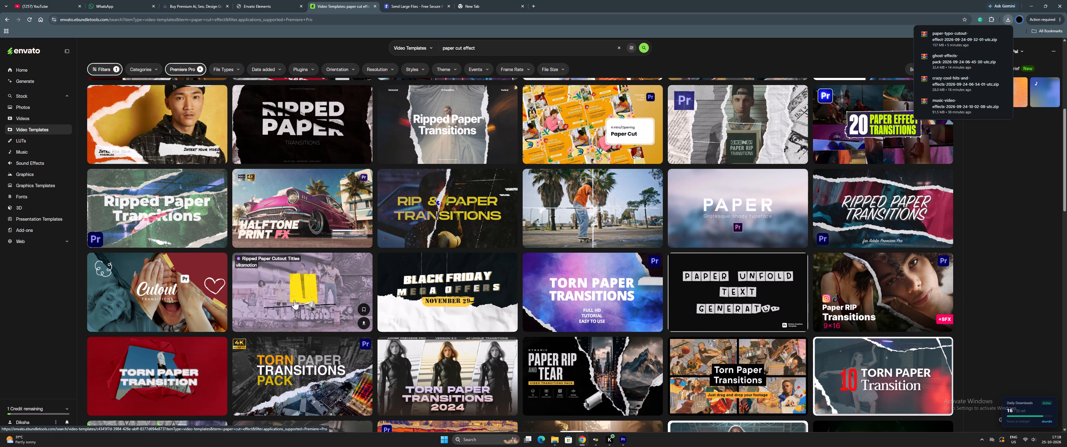
pyautogui.scroll(-3, 294, 300)
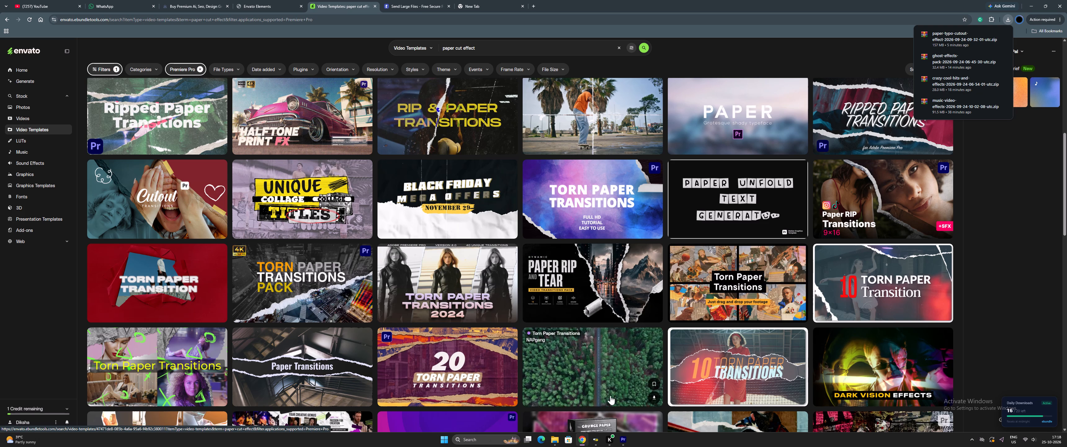
pyautogui.scroll(-4, 607, 388)
pyautogui.scroll(-3, 545, 323)
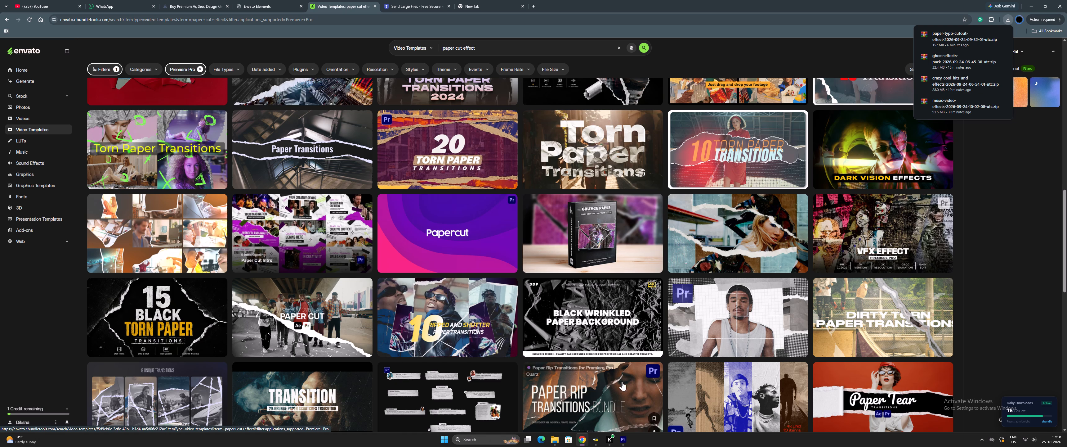
pyautogui.scroll(-3, 711, 370)
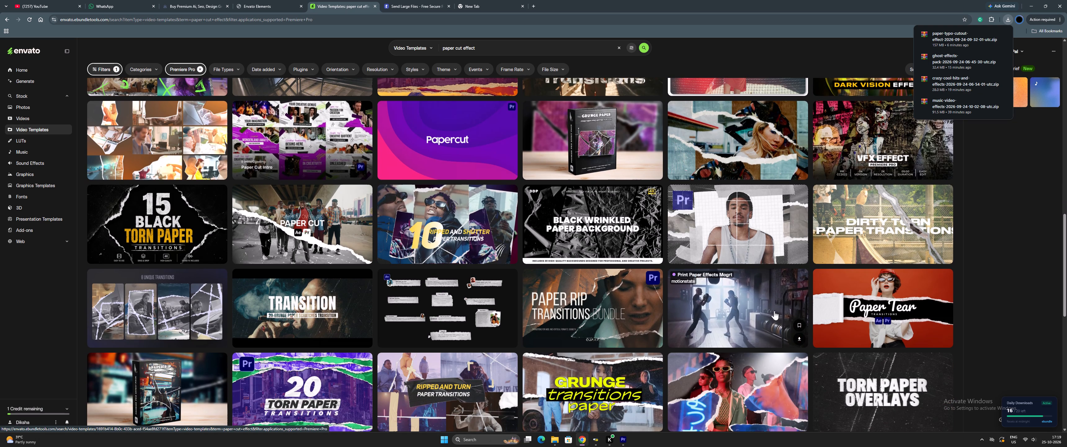
# Switch back to Premiere Pro and play the performance shots from 00:00:08:20, continuing in a full-screen preview.
pyautogui.hotkey('alt', 'Tab')
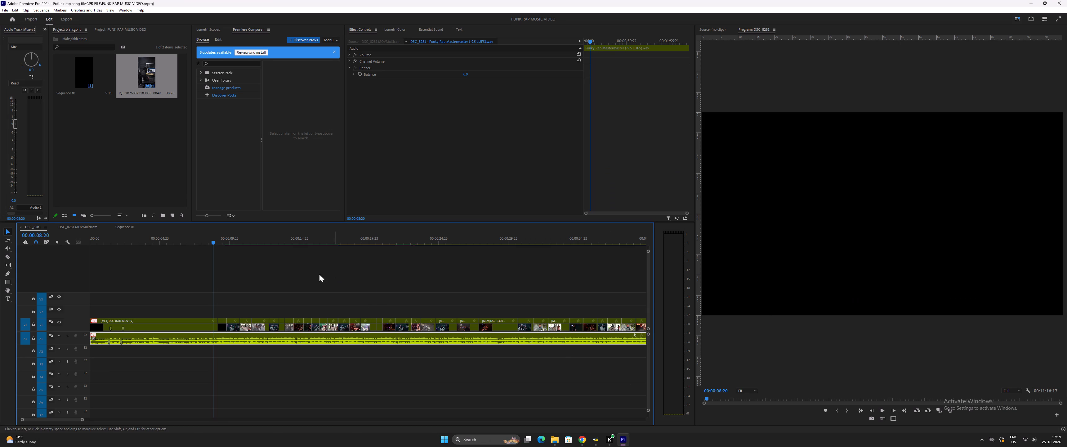
pyautogui.press('space')
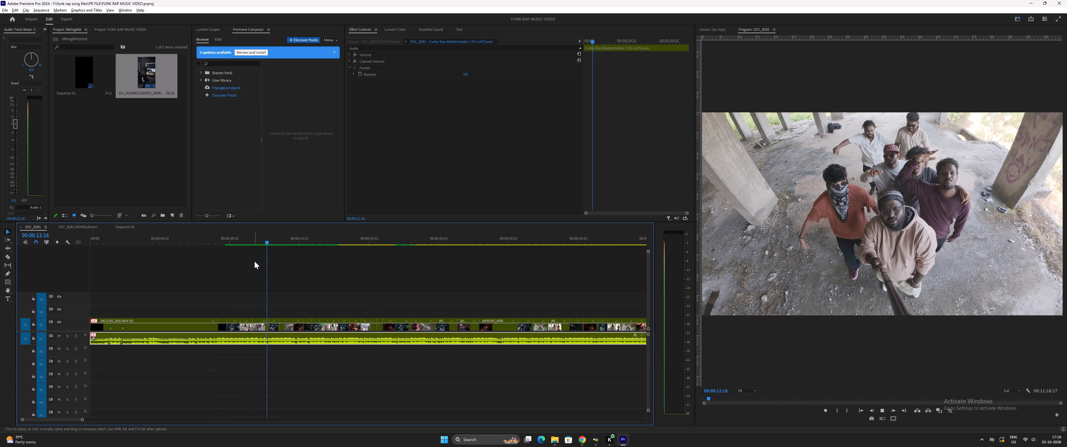
pyautogui.press('space')
pyautogui.click(1057, 18)
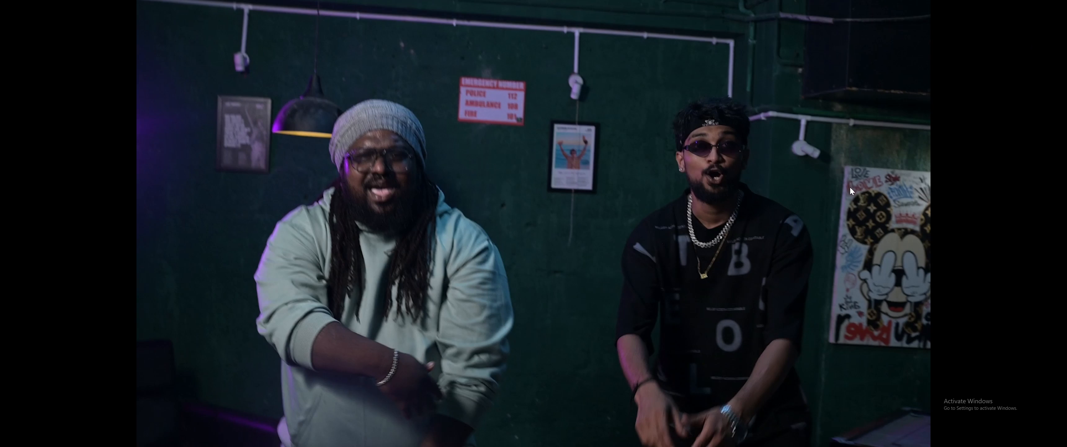
pyautogui.press('space')
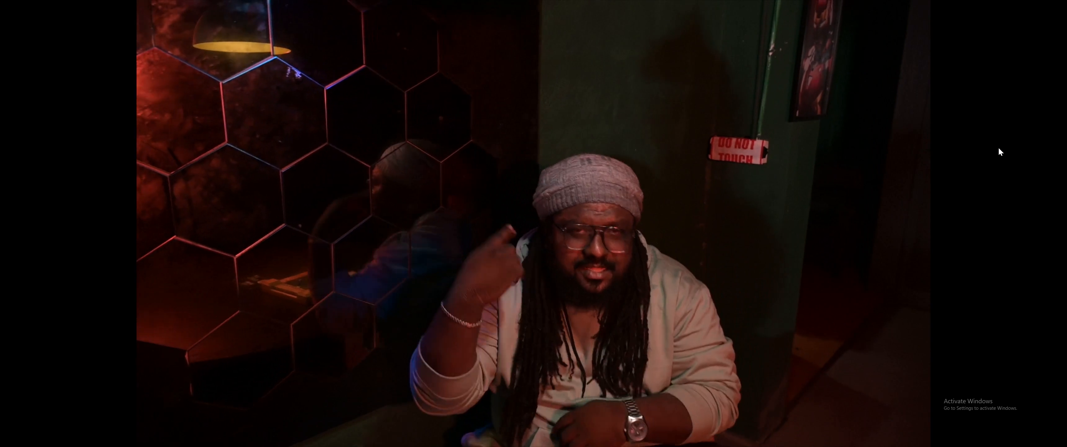
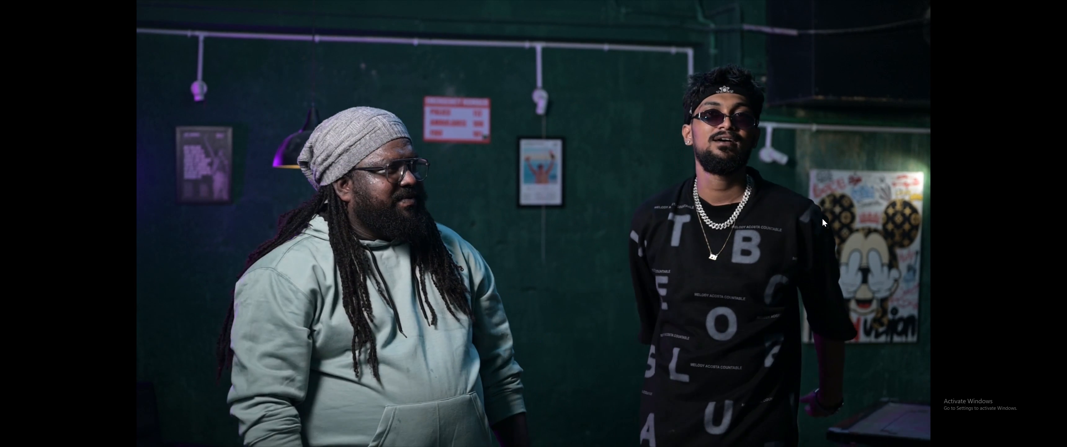
# Play the closing performance shots through to the end in the full-screen preview, and exit the preview.
pyautogui.press('space')
pyautogui.press('space')
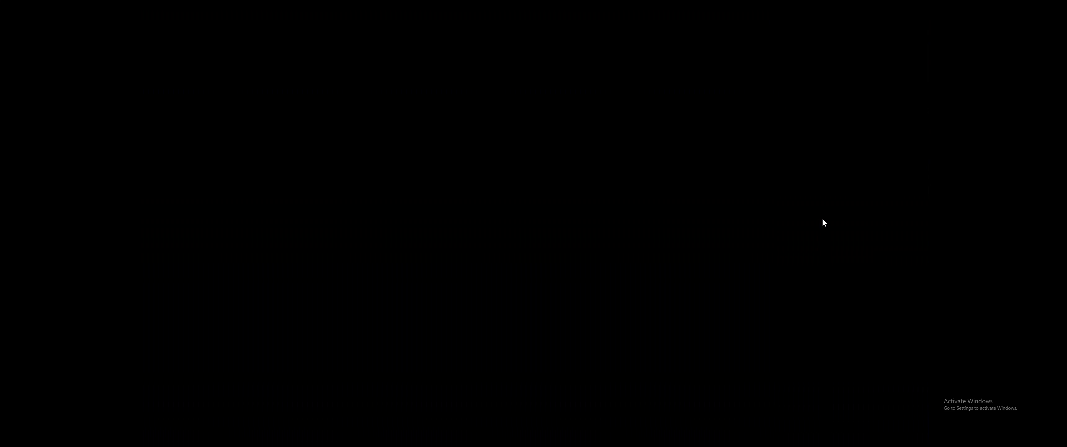
pyautogui.press('space')
pyautogui.press('Escape')
# Save the FUNK RAP MUSIC VIDEO project.
pyautogui.hotkey('ctrl', 's')
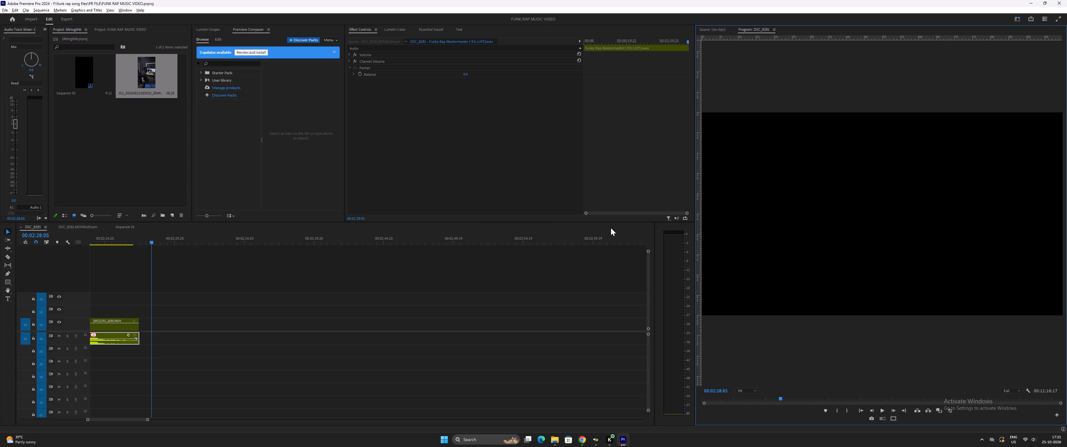
# Return the playhead from the end of the edit to the sequence start at 00:00:00:00.
pyautogui.press('-')
pyautogui.press('-')
pyautogui.moveTo(100, 243); pyautogui.dragTo(71, 247)
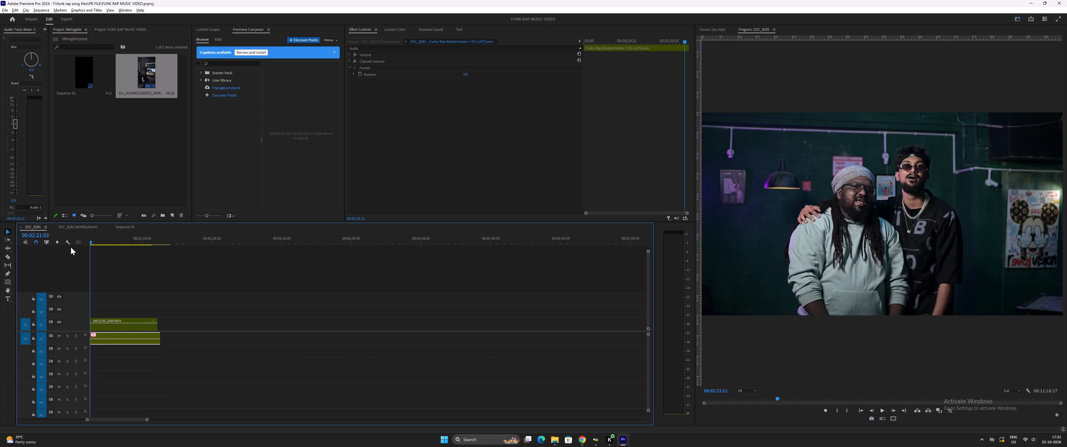
pyautogui.moveTo(71, 247); pyautogui.dragTo(69, 247)
pyautogui.press('=')
pyautogui.press('=')
pyautogui.press('-')
pyautogui.press('-')
pyautogui.press('-')
pyautogui.press('-')
pyautogui.press('-')
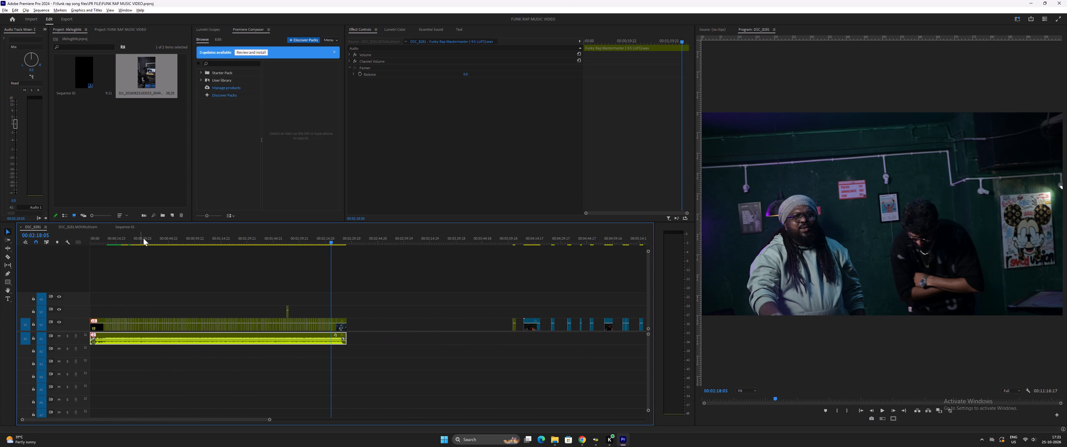
pyautogui.press('-')
pyautogui.moveTo(122, 239); pyautogui.dragTo(50, 253)
pyautogui.press('=')
pyautogui.press('=')
pyautogui.write('==')
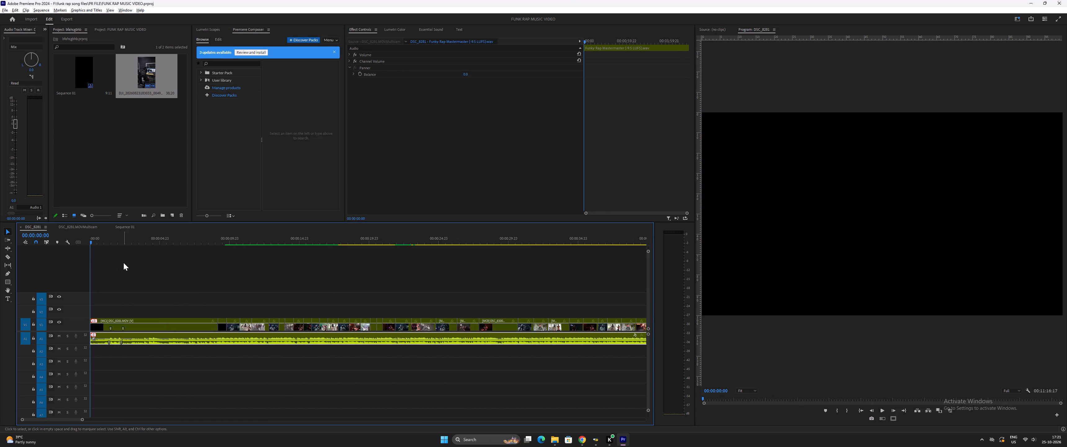
pyautogui.press('=')
pyautogui.press('=')
# Play the opening second of the sequence and move the playhead to about 00:00:02:08, within the first clip.
pyautogui.press('space')
pyautogui.press('space')
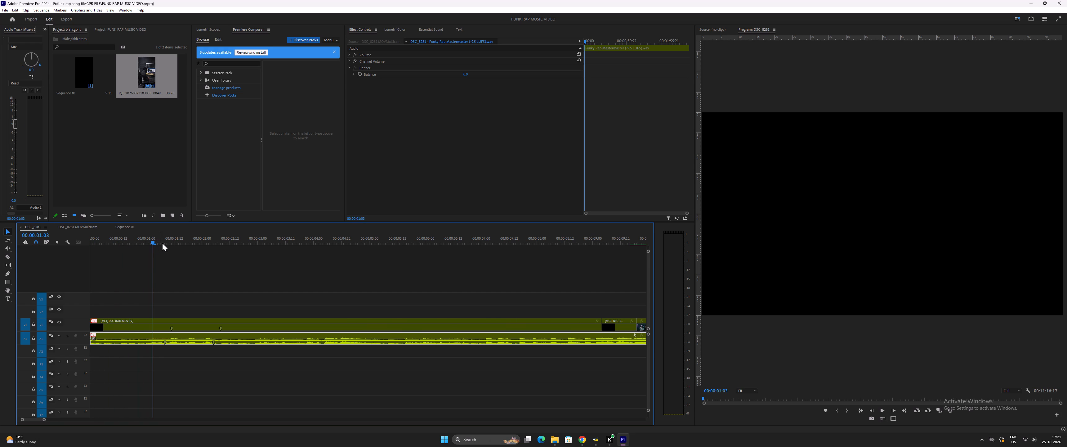
pyautogui.click(221, 237)
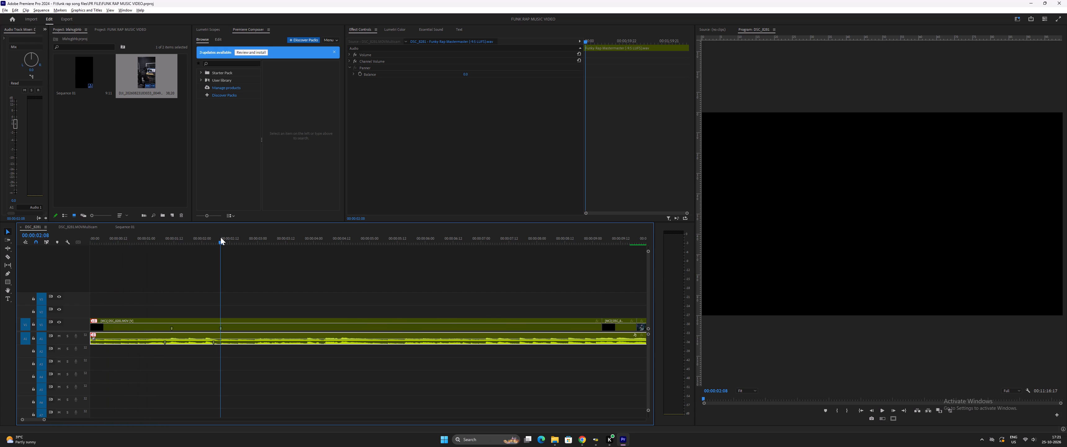
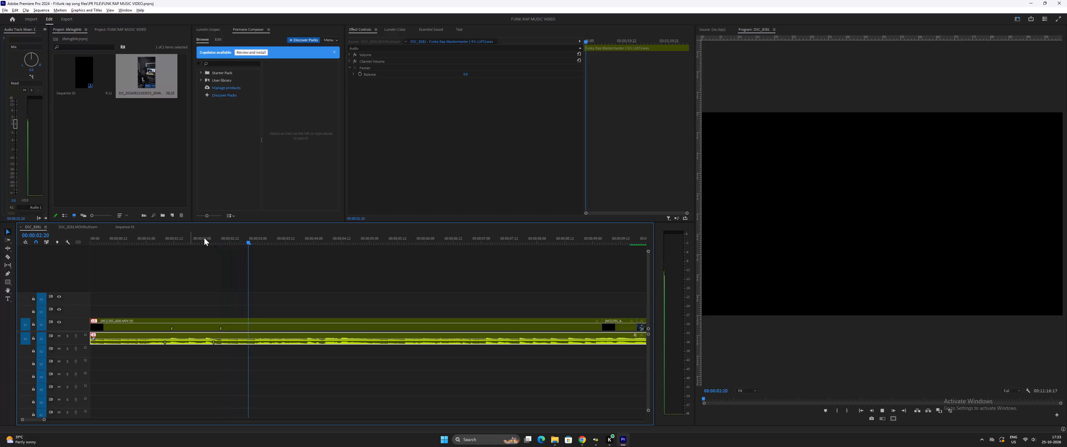
# Play the black opening, skip ahead to about the 9-second point, and play into the first performance shot at 00:00:10:04.
pyautogui.press('space')
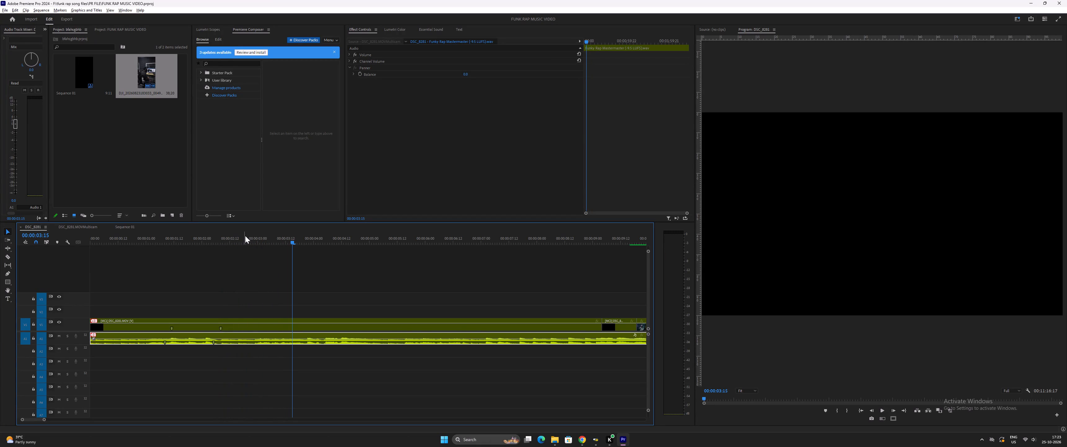
pyautogui.press('-')
pyautogui.press('-')
pyautogui.press('space')
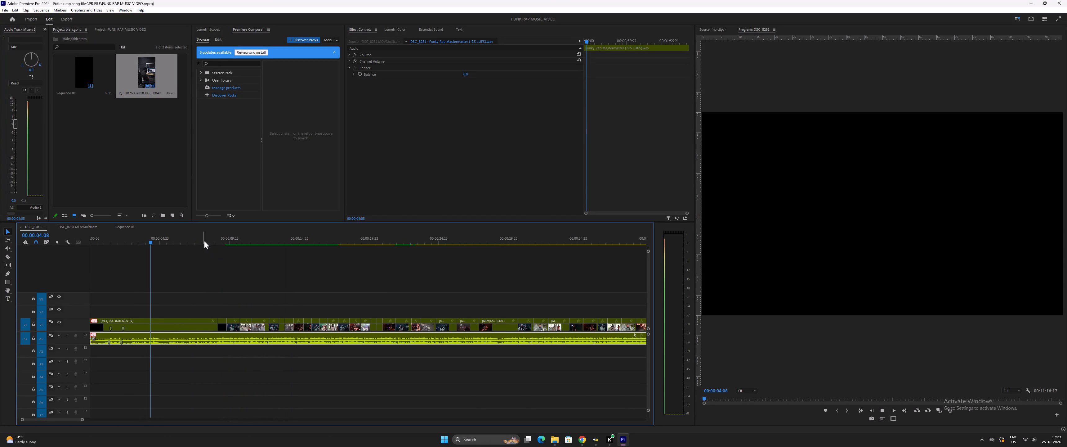
pyautogui.moveTo(213, 241); pyautogui.dragTo(219, 241)
pyautogui.press('space')
pyautogui.press('=')
pyautogui.press('space')
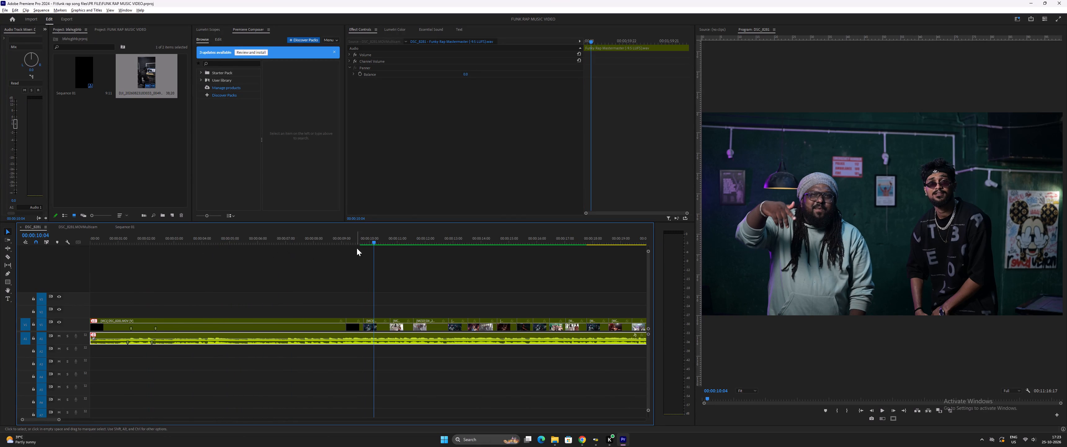
# Replay the first performance cuts between about 00:00:09:00 and 00:00:12:19 to locate the beats in the music.
pyautogui.click(342, 240)
pyautogui.press('space')
pyautogui.write('=')
pyautogui.press('space')
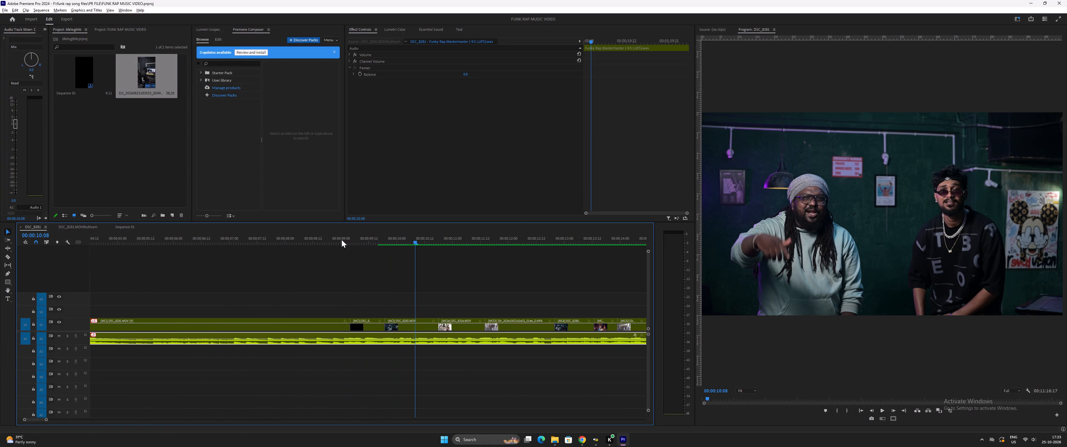
pyautogui.press('space')
pyautogui.press('space')
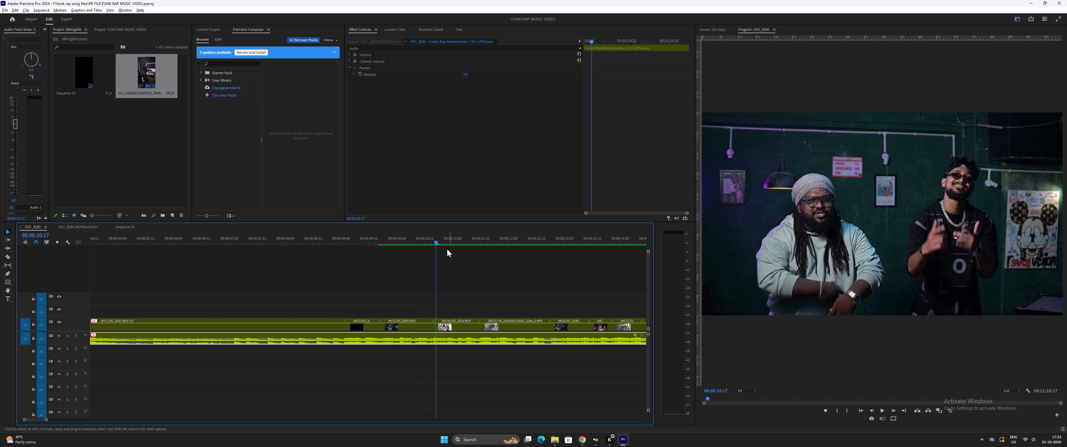
pyautogui.click(436, 240)
pyautogui.click(438, 242)
pyautogui.press('space')
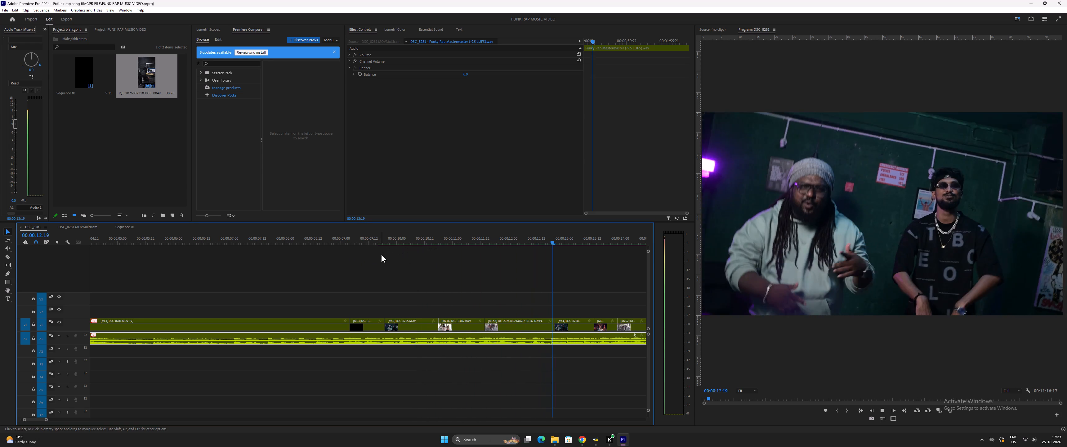
pyautogui.press('space')
pyautogui.click(360, 238)
pyautogui.press('space')
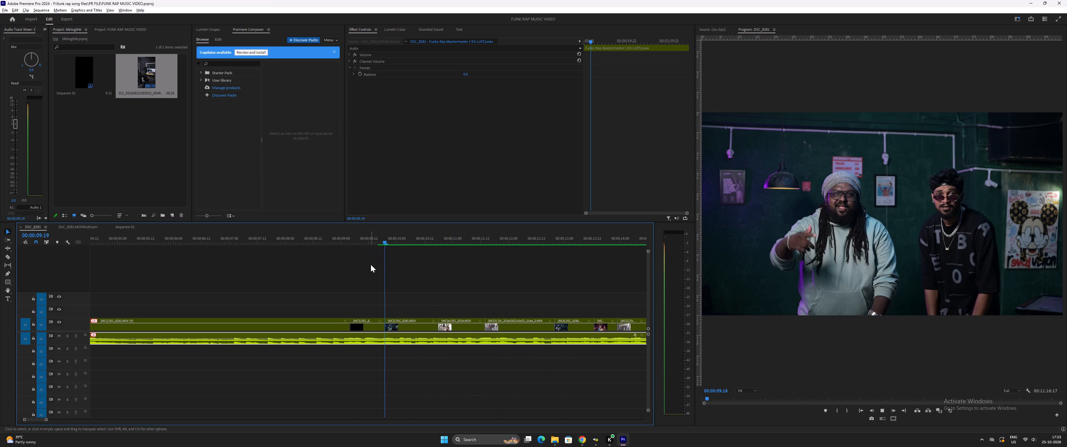
pyautogui.press('space')
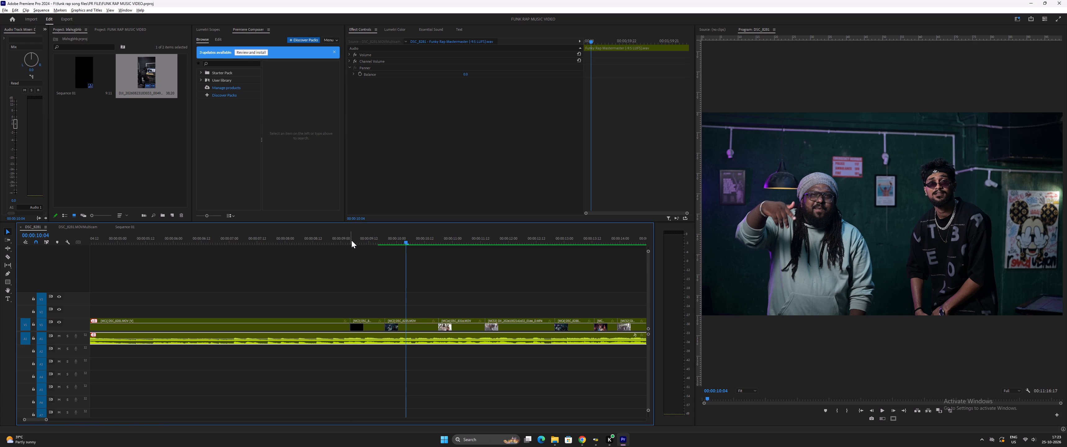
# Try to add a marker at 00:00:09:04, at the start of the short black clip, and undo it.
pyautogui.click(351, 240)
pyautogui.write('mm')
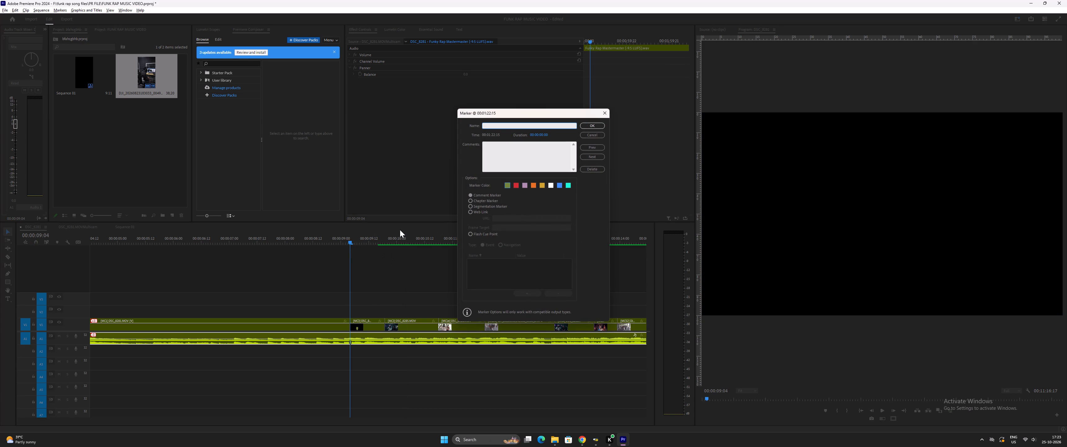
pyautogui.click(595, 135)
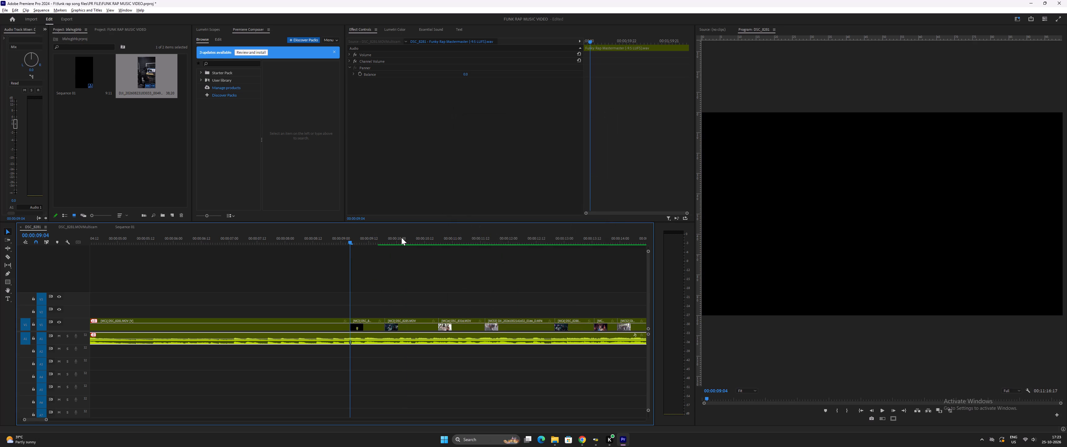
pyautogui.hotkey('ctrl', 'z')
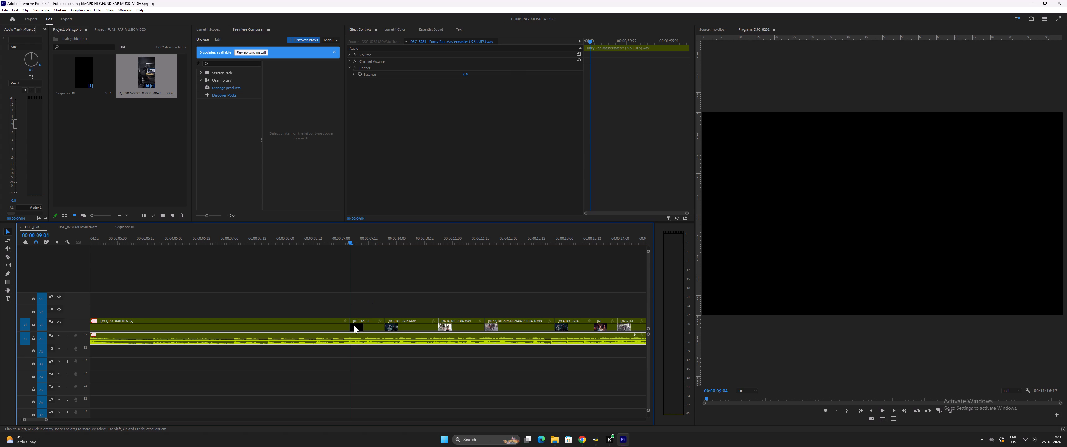
# Select the short black clip before the first performance shot and replay its beat through to the following cuts.
pyautogui.click(354, 326)
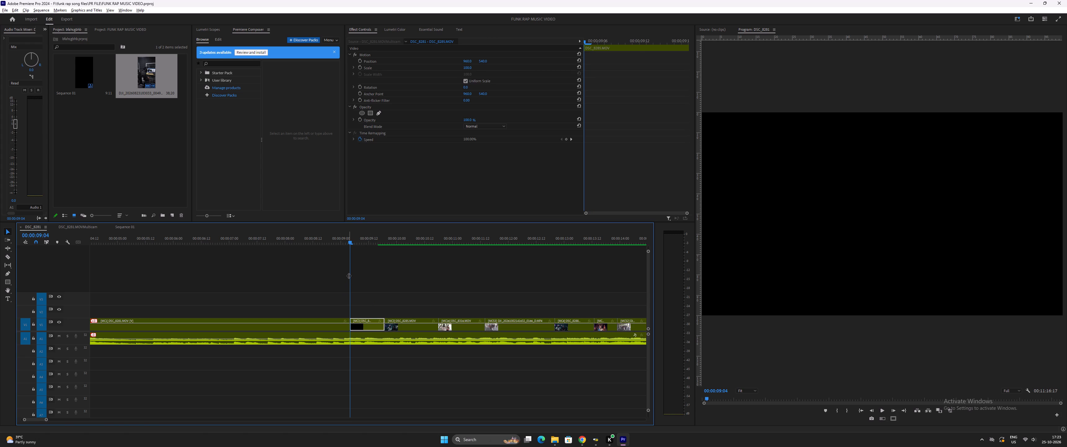
pyautogui.click(339, 242)
pyautogui.press('space')
pyautogui.press('space')
pyautogui.moveTo(339, 240); pyautogui.dragTo(345, 244)
pyautogui.press('space')
pyautogui.press('space')
pyautogui.press('space')
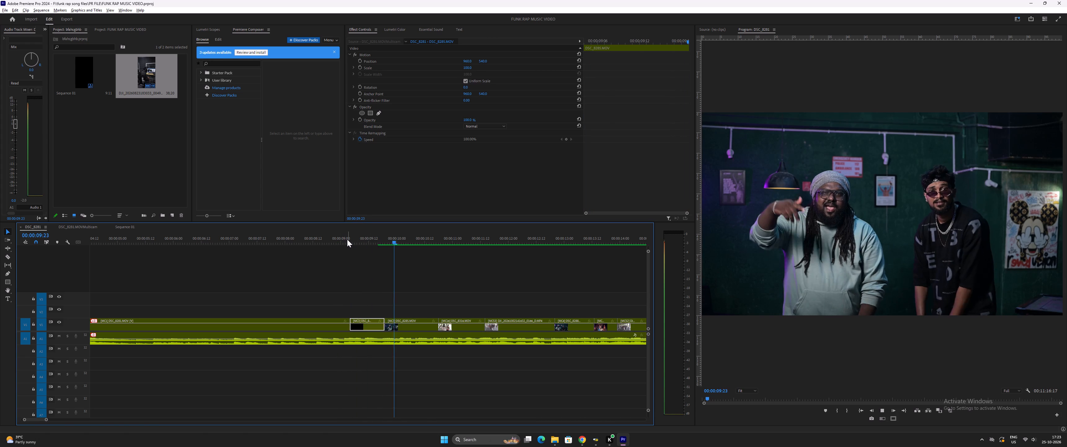
pyautogui.press('space')
pyautogui.click(369, 236)
pyautogui.press('space')
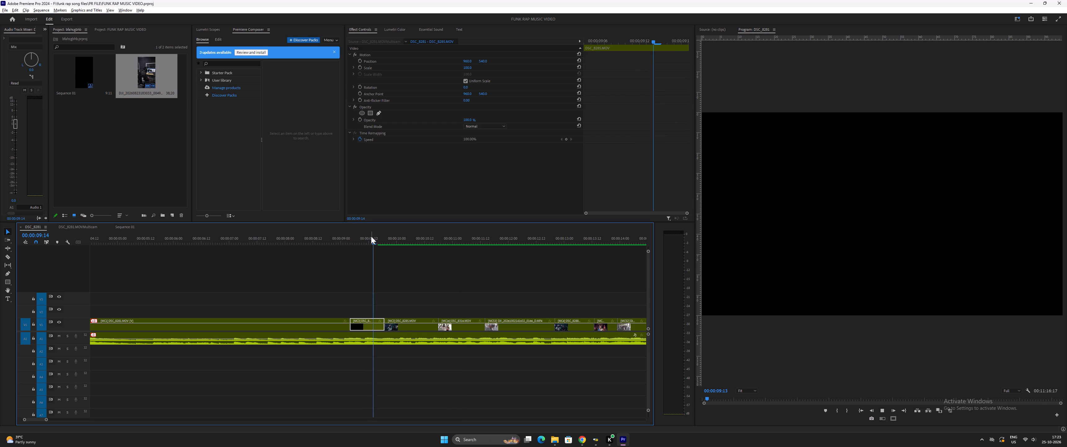
pyautogui.press('space')
pyautogui.press('space')
pyautogui.press('space')
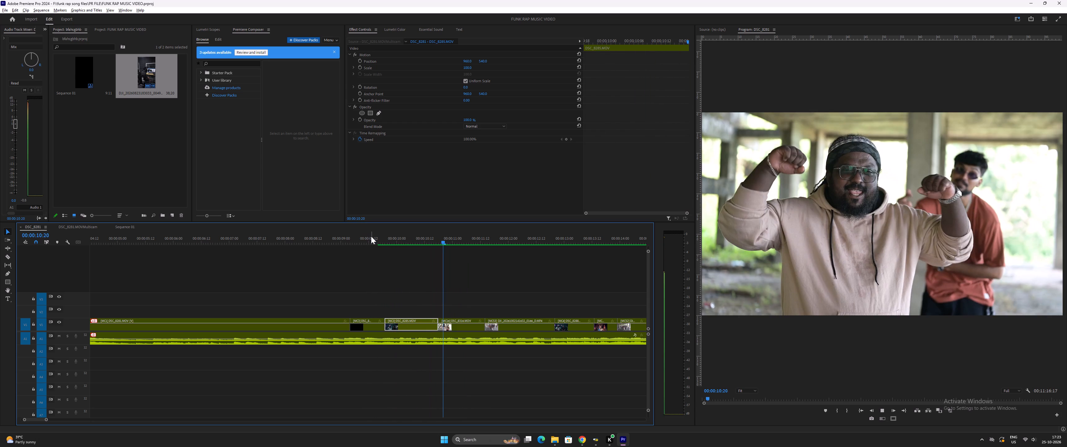
# Add a red marker at 00:00:09:06, near the start of the short black clip.
pyautogui.moveTo(371, 236); pyautogui.dragTo(352, 240)
pyautogui.click(352, 240)
pyautogui.click(350, 240)
pyautogui.doubleClick(354, 242)
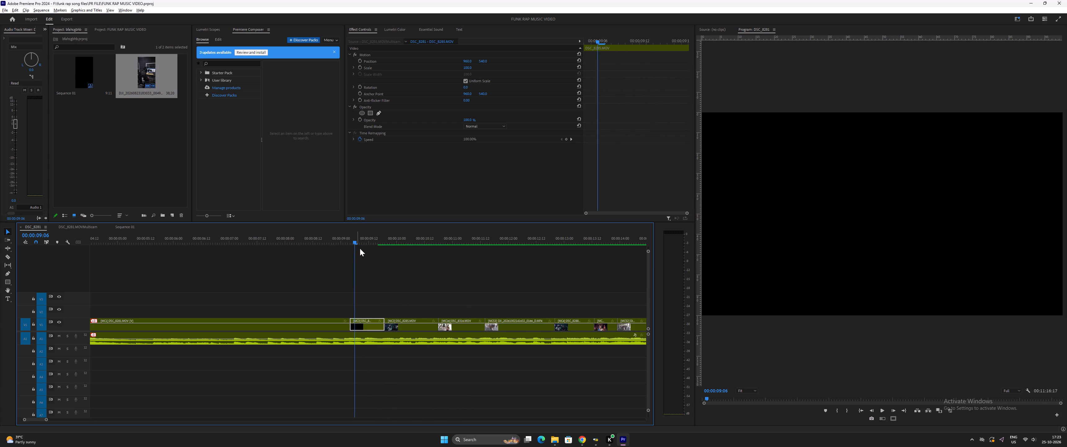
pyautogui.click(365, 329)
pyautogui.write('mm')
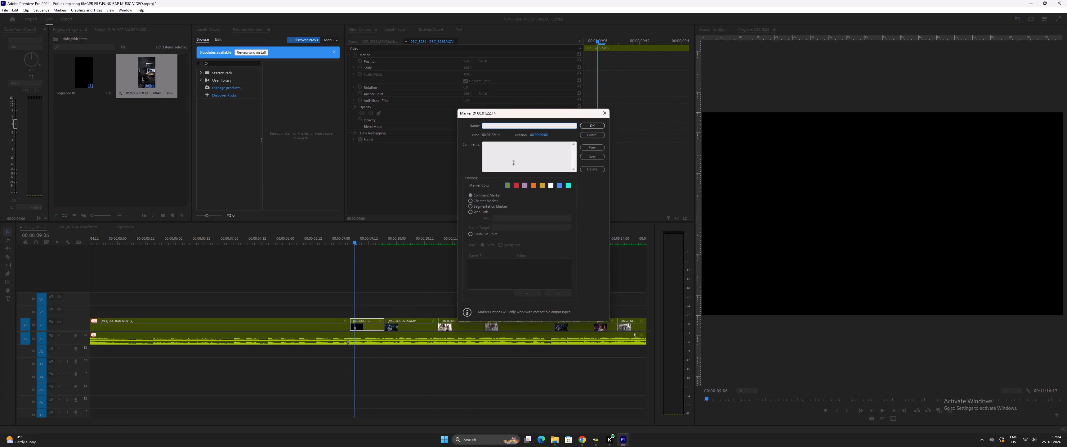
pyautogui.click(515, 187)
pyautogui.click(597, 124)
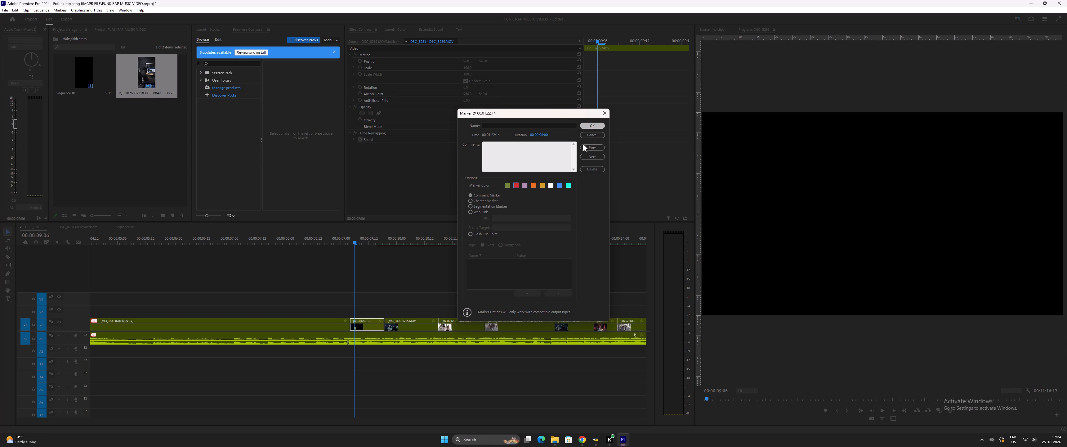
# Play on to find the next beat and add a red marker at 00:00:10:18 with the first performance clip selected.
pyautogui.press('space')
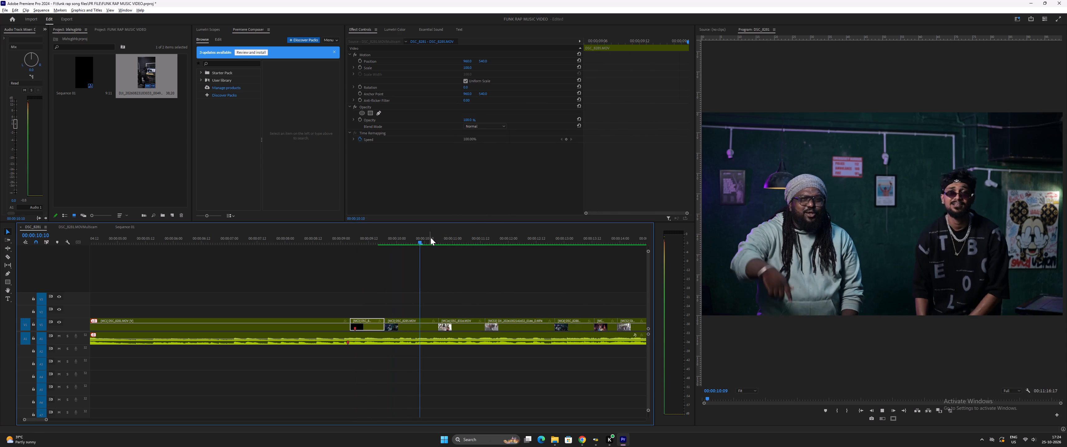
pyautogui.press('space')
pyautogui.click(428, 241)
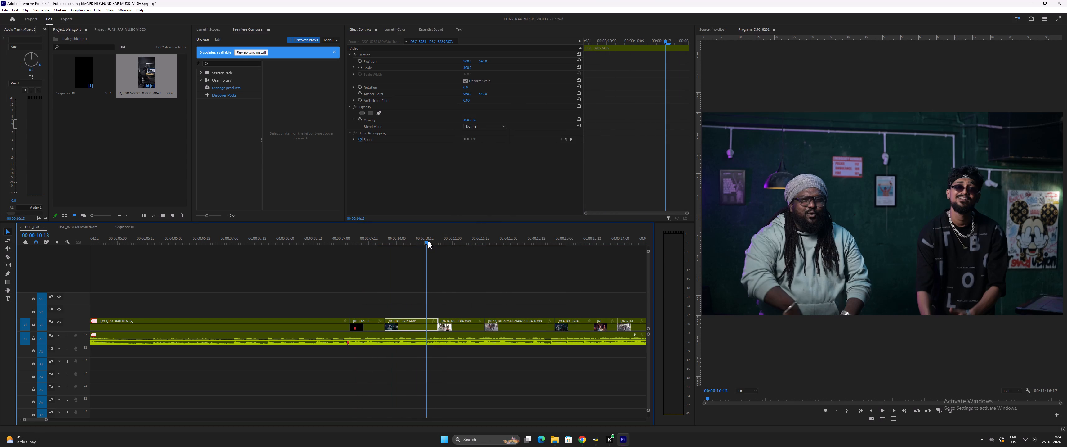
pyautogui.press('space')
pyautogui.press('space')
pyautogui.moveTo(428, 241); pyautogui.dragTo(440, 246)
pyautogui.click(434, 327)
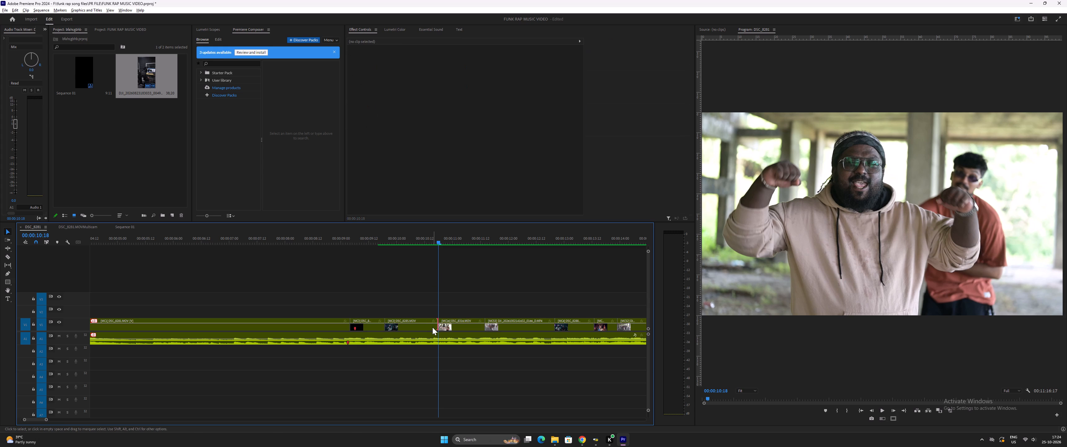
pyautogui.click(431, 327)
pyautogui.press('m')
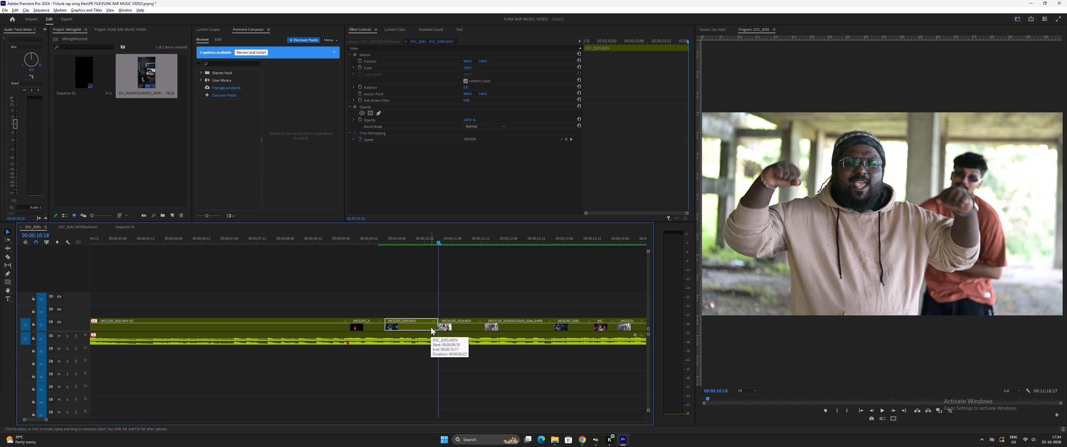
pyautogui.press('m')
pyautogui.click(514, 184)
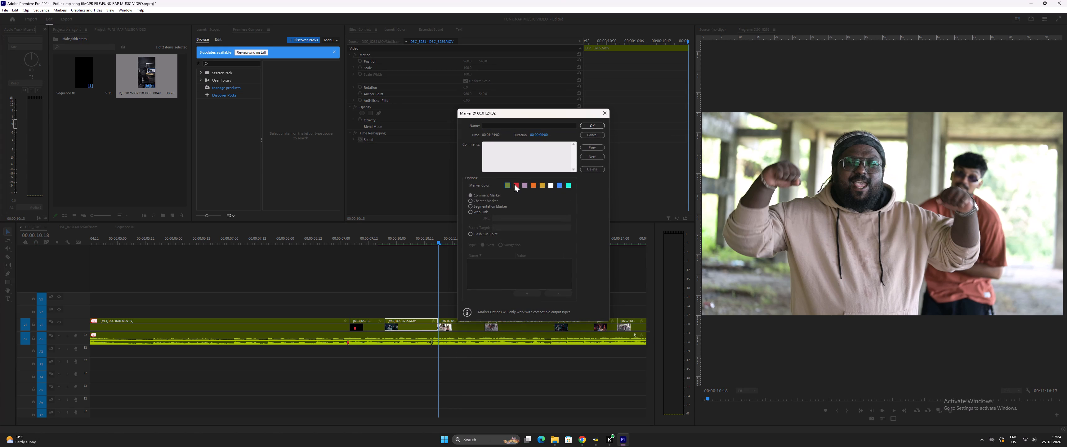
pyautogui.click(598, 126)
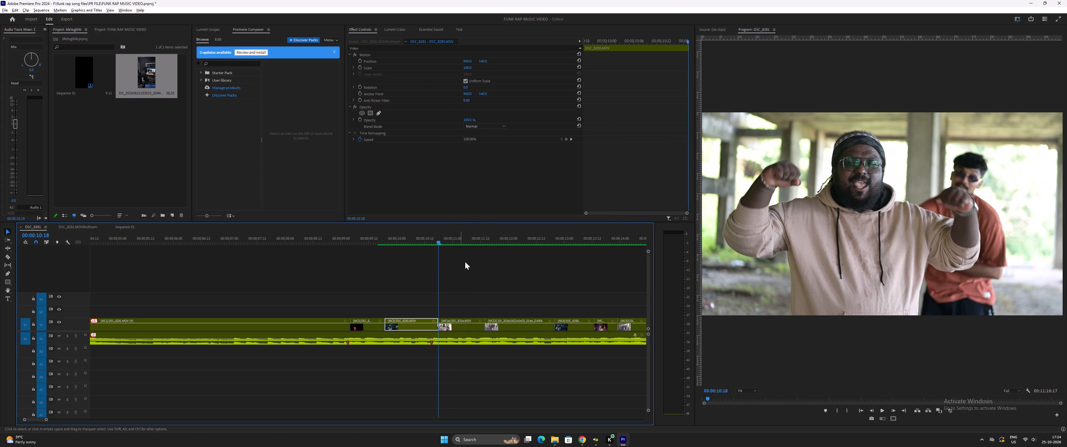
pyautogui.click(465, 262)
# Replay the edit from just before the second red marker and play on to 00:00:14:14.
pyautogui.click(420, 240)
pyautogui.press('space')
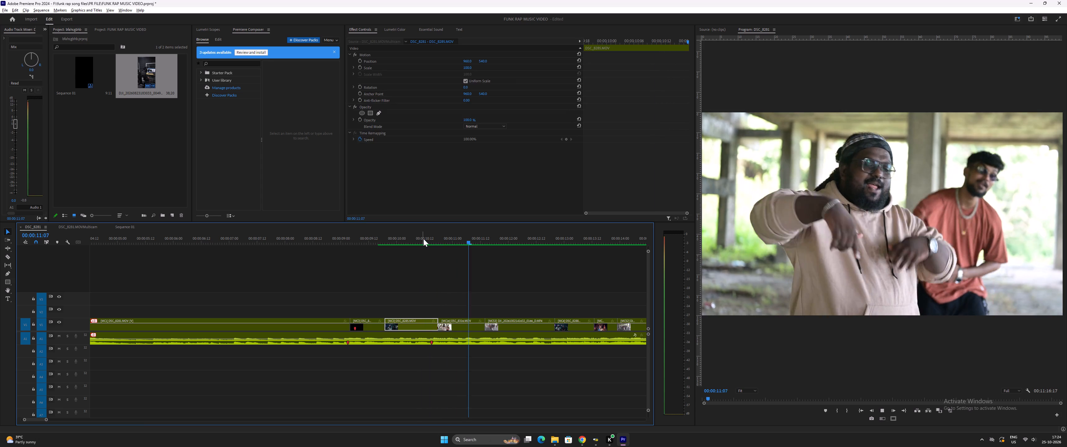
pyautogui.press('space')
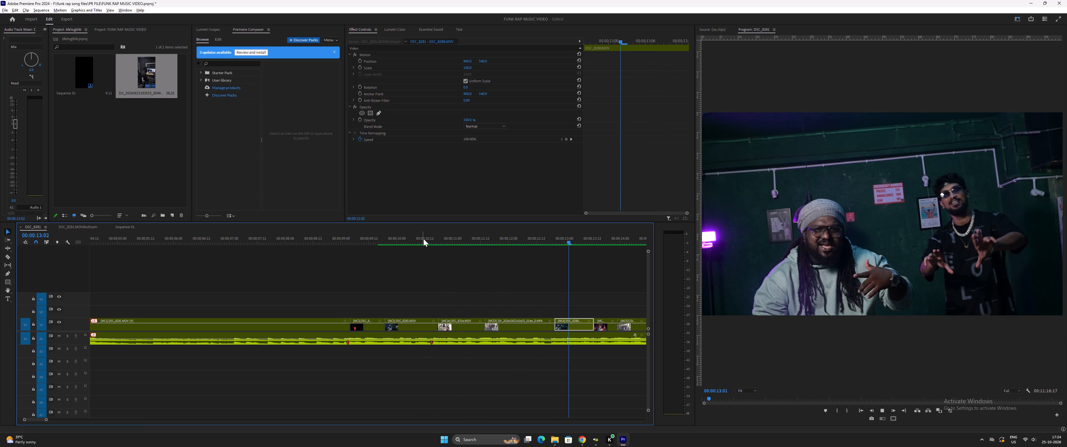
pyautogui.click(433, 241)
pyautogui.press('space')
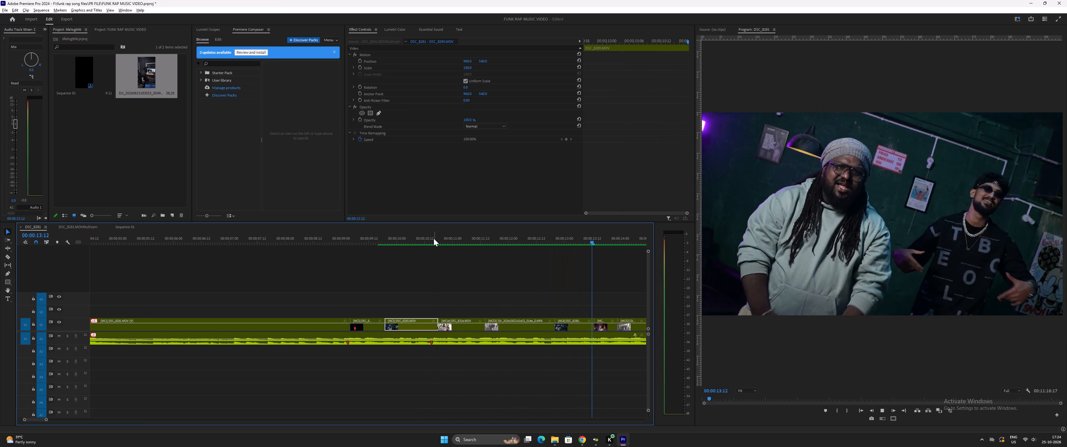
pyautogui.scroll(-5, 434, 238)
pyautogui.press('space')
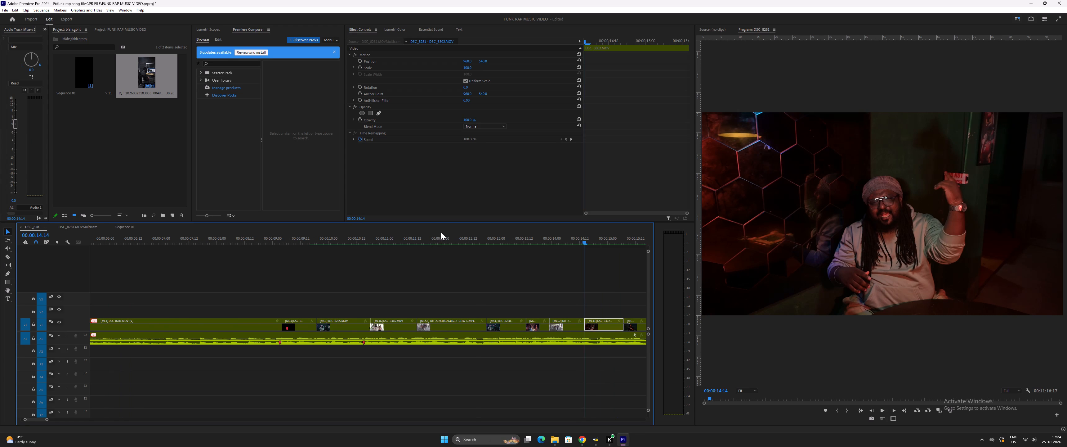
# Play the cuts from 00:00:13:03, replay them from about 00:00:15:16, and stop at 00:00:18:12.
pyautogui.press('-')
pyautogui.press('-')
pyautogui.click(274, 234)
pyautogui.press('=')
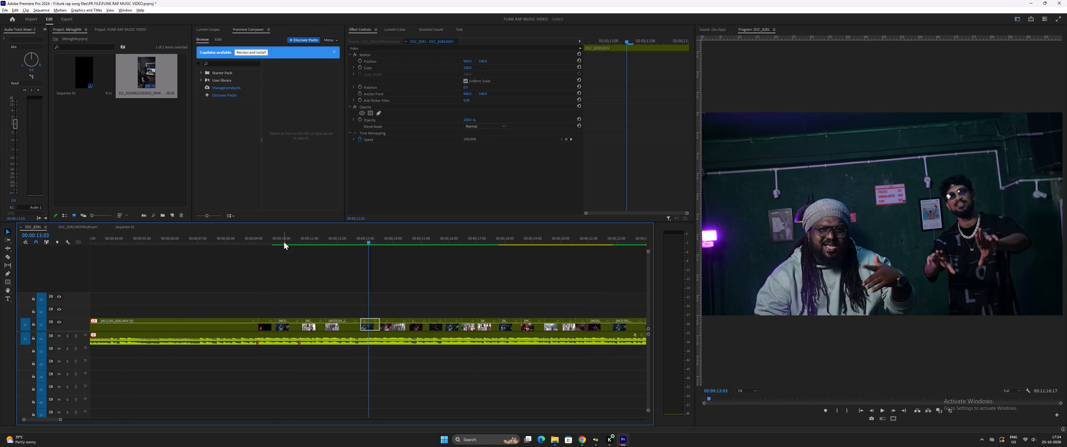
pyautogui.press('space')
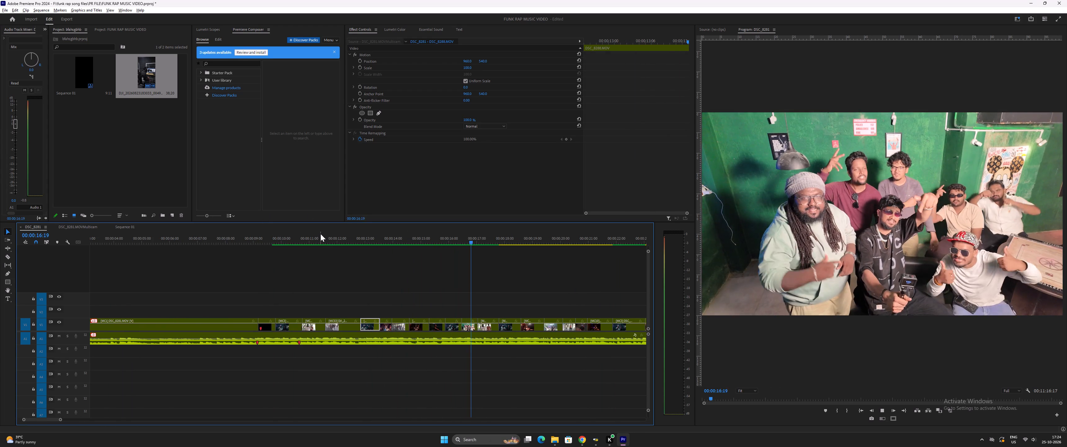
pyautogui.press('space')
pyautogui.moveTo(444, 239); pyautogui.dragTo(439, 239)
pyautogui.press('=')
pyautogui.press('space')
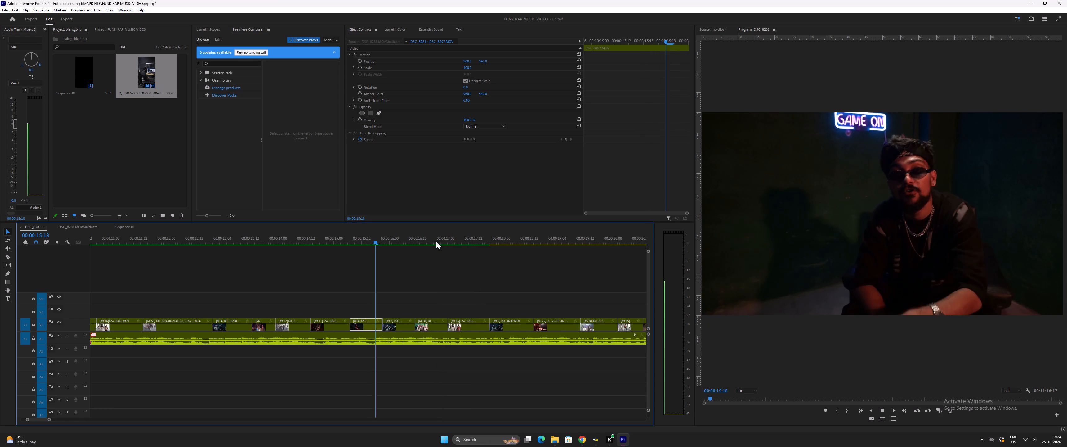
pyautogui.press('space')
pyautogui.press('space')
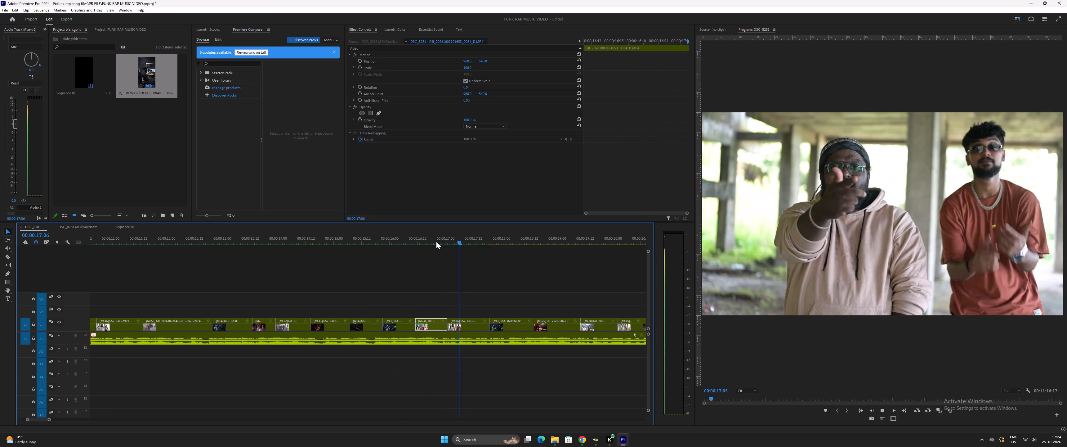
pyautogui.press('space')
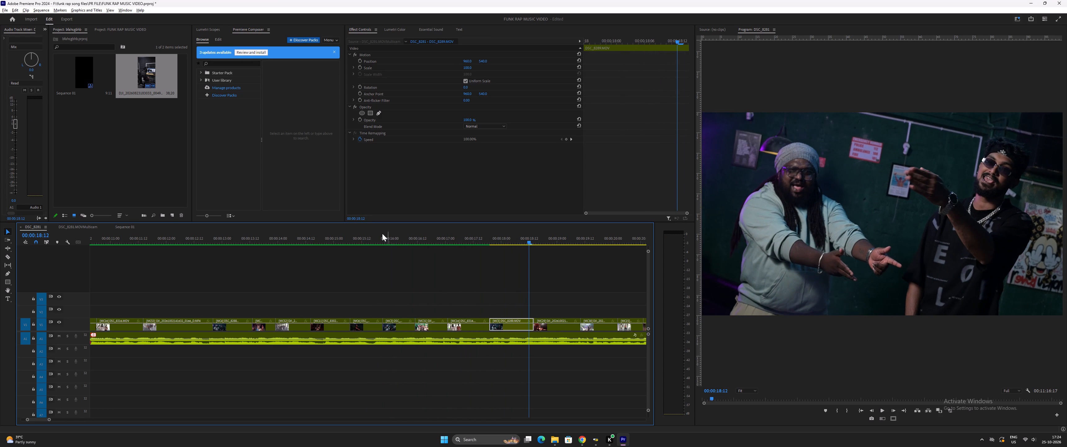
# Replay the cuts leading into the GAME ON neon sign clip, around 00:00:15:10, to find the next beat.
pyautogui.click(381, 233)
pyautogui.press('space')
pyautogui.press('=')
pyautogui.press('space')
pyautogui.moveTo(343, 240); pyautogui.dragTo(274, 240)
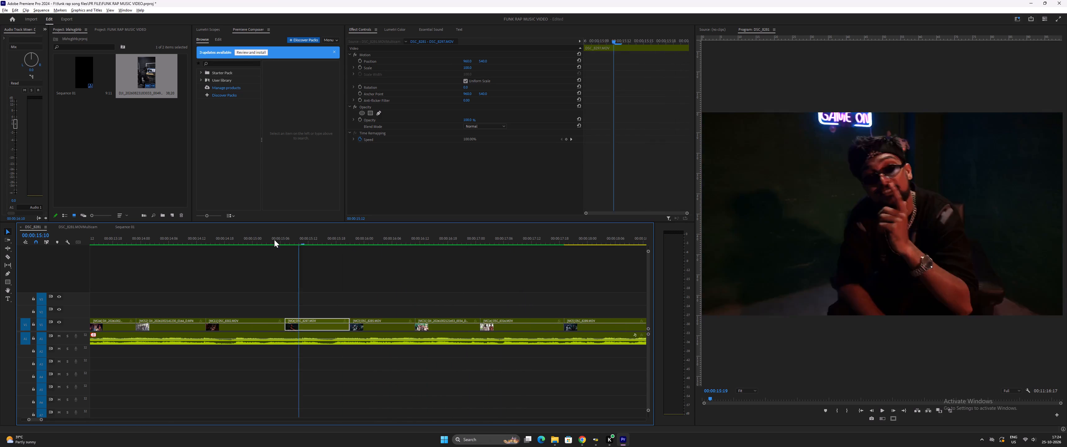
pyautogui.moveTo(274, 240); pyautogui.dragTo(265, 240)
pyautogui.moveTo(265, 240); pyautogui.dragTo(166, 240)
pyautogui.press('space')
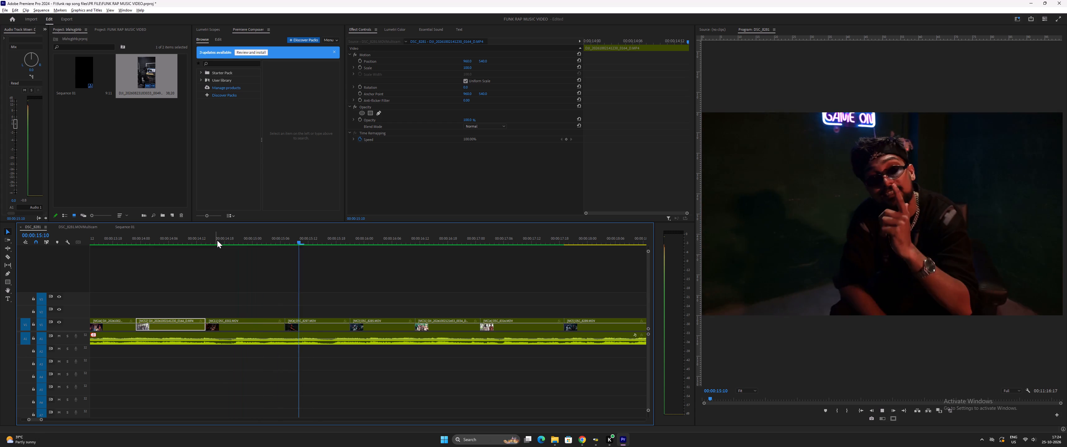
pyautogui.press('space')
# Pinpoint the beat just after the cut to the GAME ON neon sign clip and add a red clip marker at 00:00:15:08.
pyautogui.moveTo(277, 239); pyautogui.dragTo(288, 244)
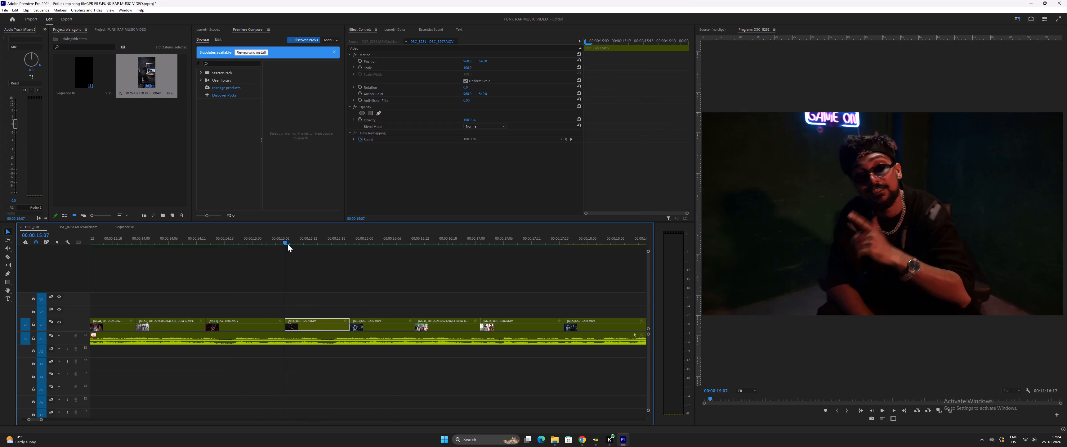
pyautogui.moveTo(288, 244); pyautogui.dragTo(325, 252)
pyautogui.click(325, 252)
pyautogui.moveTo(324, 252); pyautogui.dragTo(316, 252)
pyautogui.click(316, 252)
pyautogui.moveTo(314, 252); pyautogui.dragTo(279, 252)
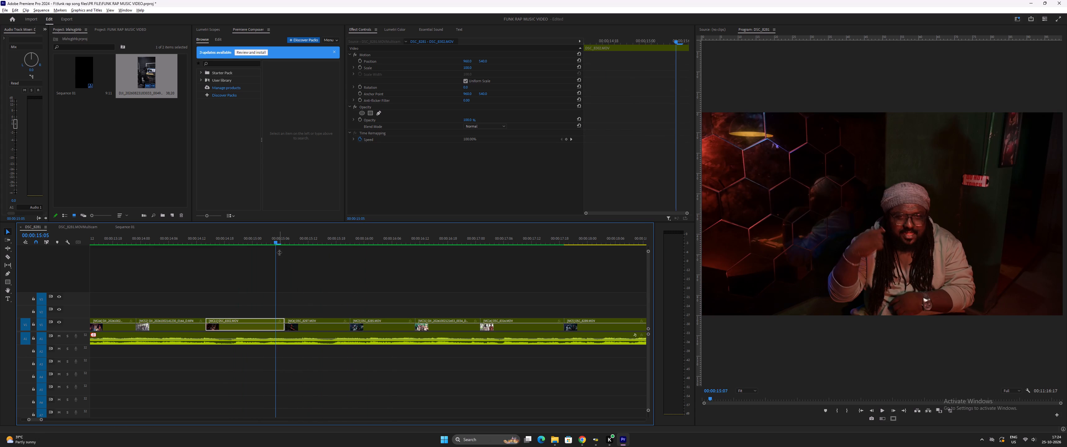
pyautogui.moveTo(279, 252); pyautogui.dragTo(287, 254)
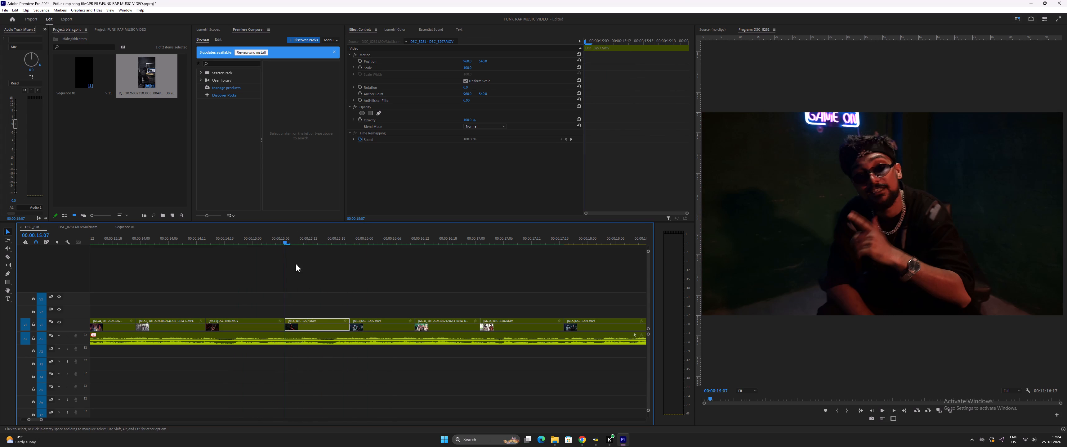
pyautogui.moveTo(287, 243); pyautogui.dragTo(292, 243)
pyautogui.click(303, 327)
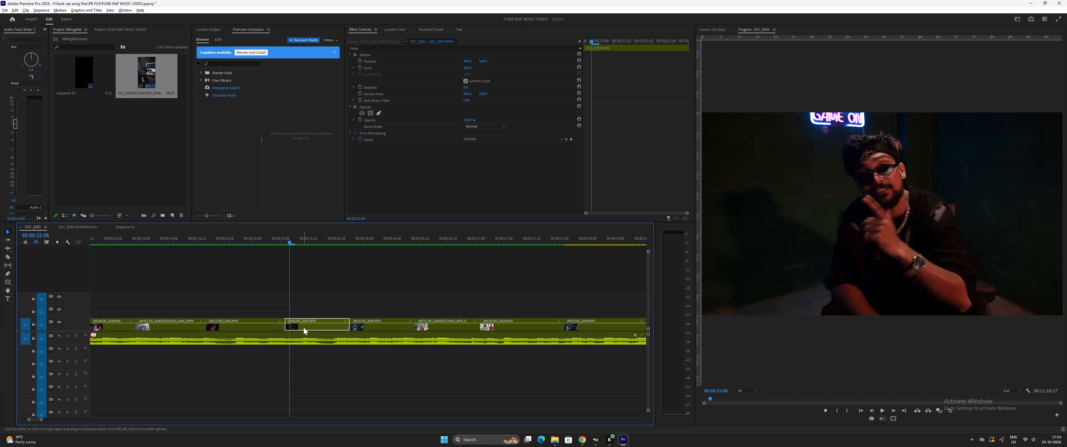
pyautogui.press('m')
pyautogui.press('m')
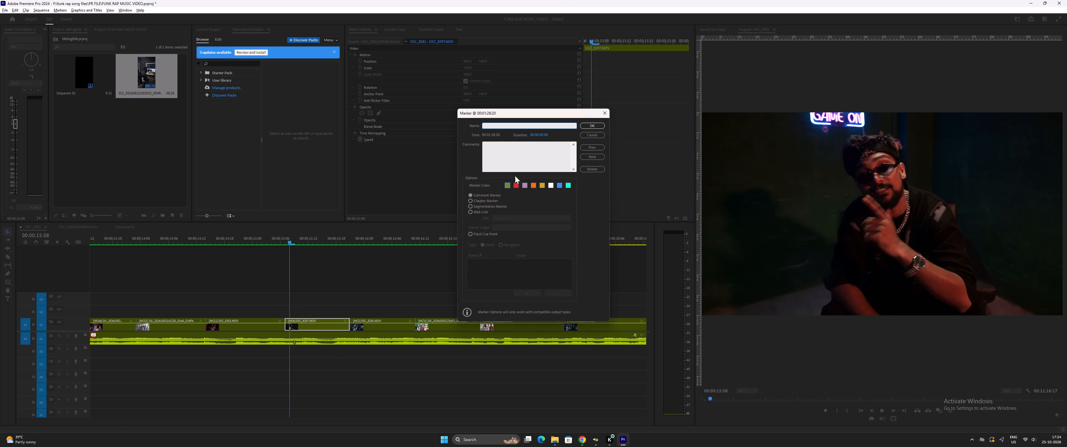
pyautogui.click(517, 187)
pyautogui.click(599, 124)
# Play on from the new red marker and examine the end of the following performance clip at 00:00:16:10.
pyautogui.press('space')
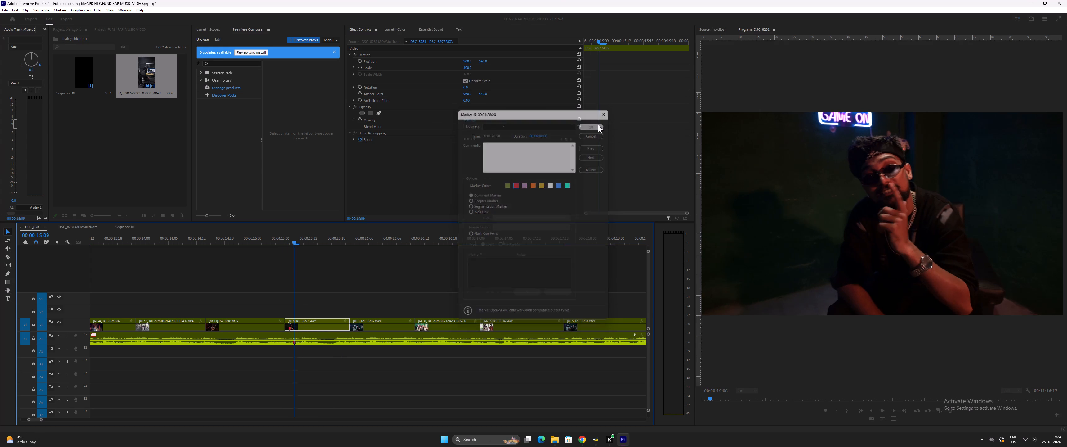
pyautogui.press('space')
pyautogui.moveTo(403, 240); pyautogui.dragTo(406, 241)
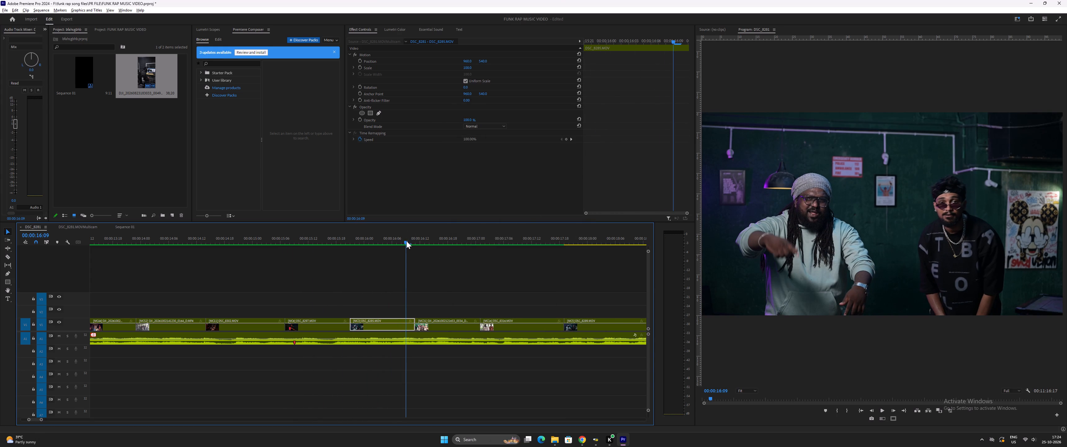
pyautogui.moveTo(406, 241); pyautogui.dragTo(412, 242)
pyautogui.press('-')
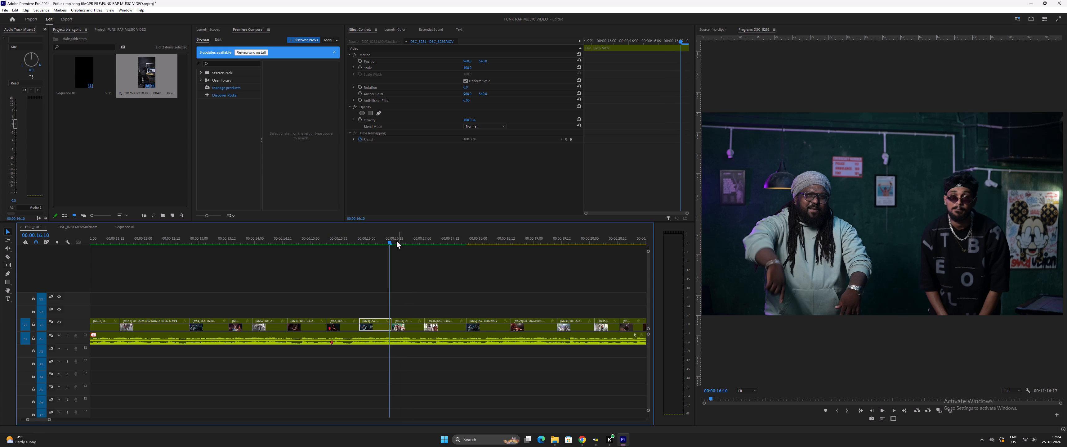
pyautogui.press('-')
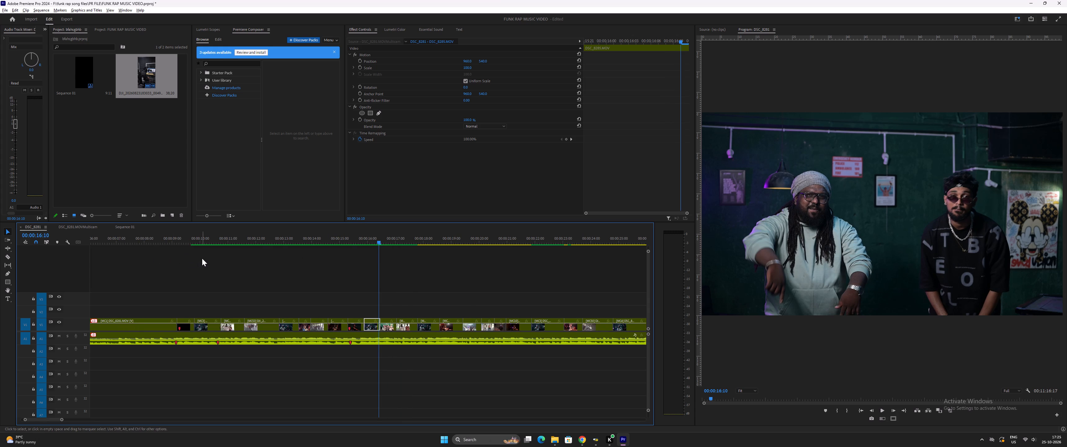
# Go back to the first two-rapper performance clip and add a purple clip marker at 00:00:10:17, just before its closing cut.
pyautogui.click(220, 236)
pyautogui.press('=')
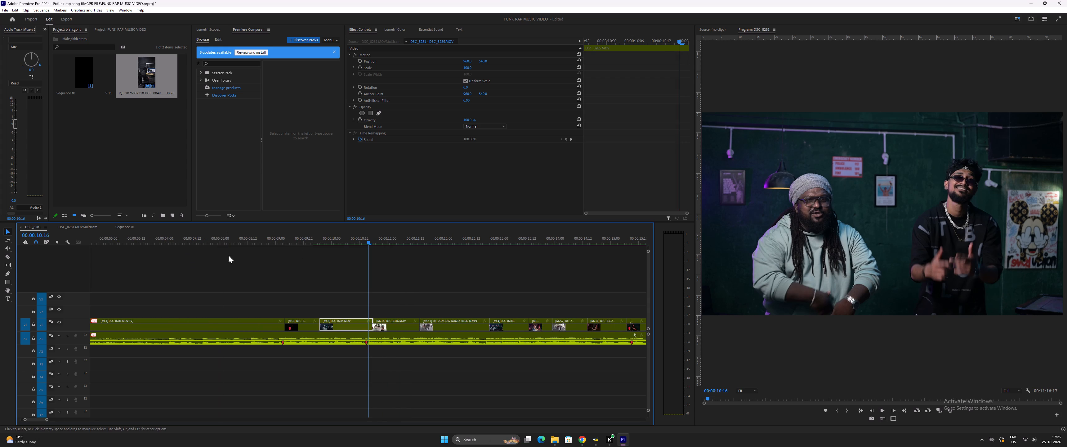
pyautogui.press('=')
pyautogui.press('=')
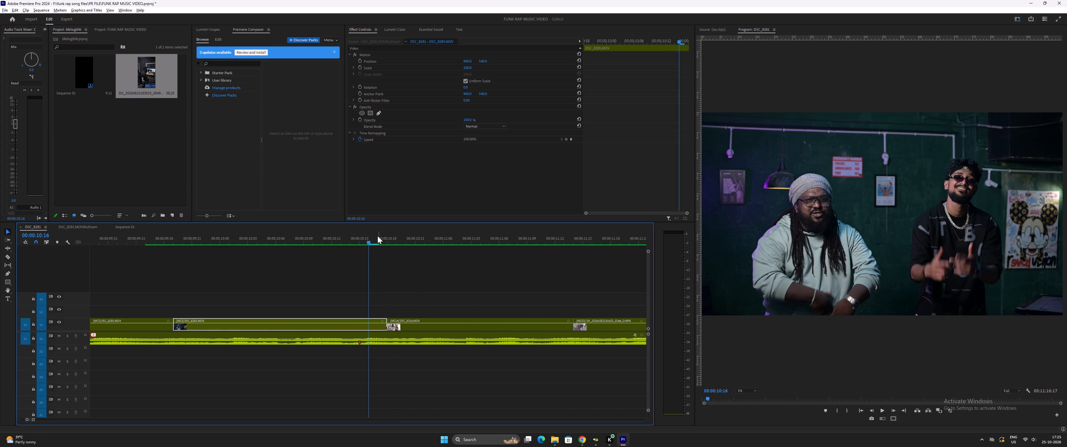
pyautogui.click(377, 236)
pyautogui.press('m')
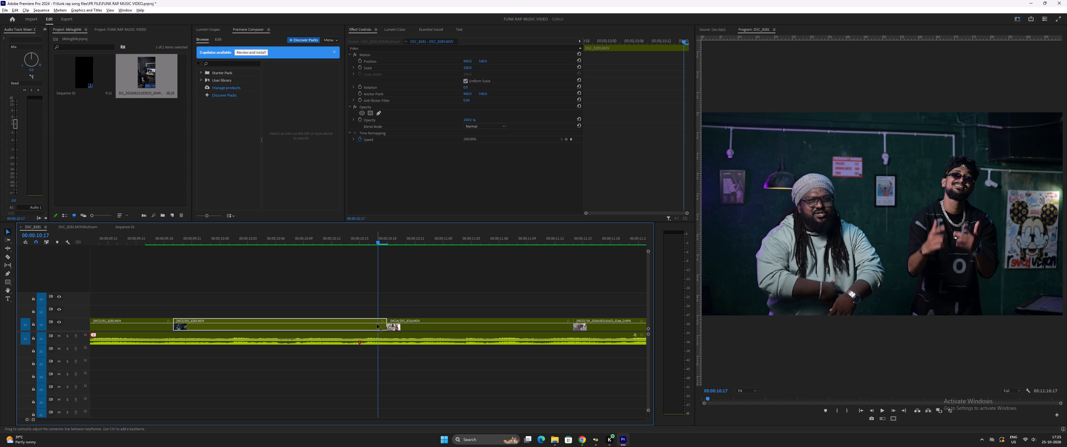
pyautogui.press('m')
pyautogui.click(525, 183)
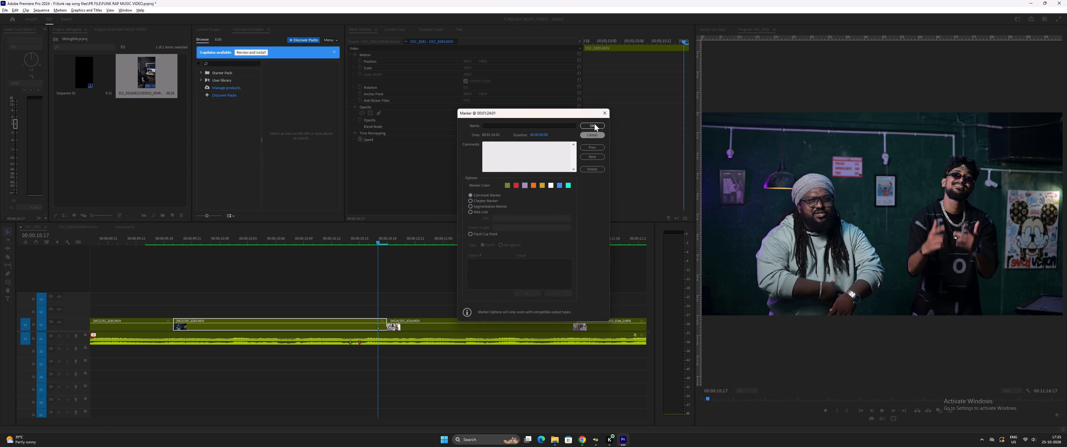
pyautogui.click(593, 124)
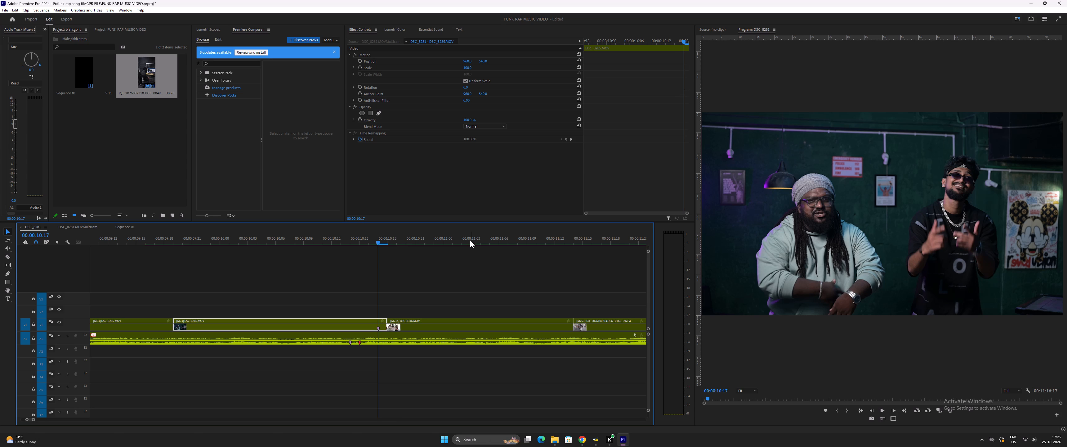
# Play the edit from the purple marker at 00:00:10:17 through the following cuts to 00:00:13:04.
pyautogui.press('space')
pyautogui.press('space')
pyautogui.press('space')
pyautogui.scroll(-10, 481, 264)
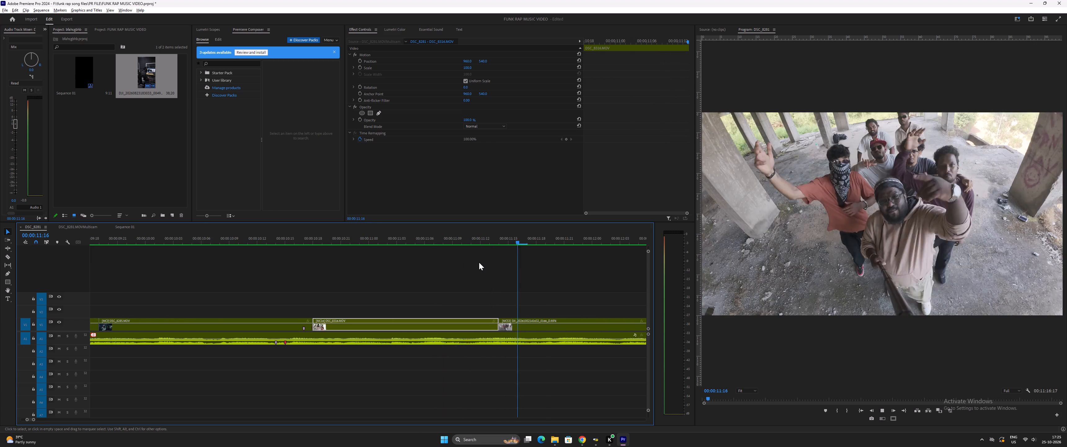
pyautogui.scroll(-7, 479, 262)
pyautogui.scroll(-20, 475, 264)
pyautogui.scroll(-5, 475, 264)
pyautogui.press('space')
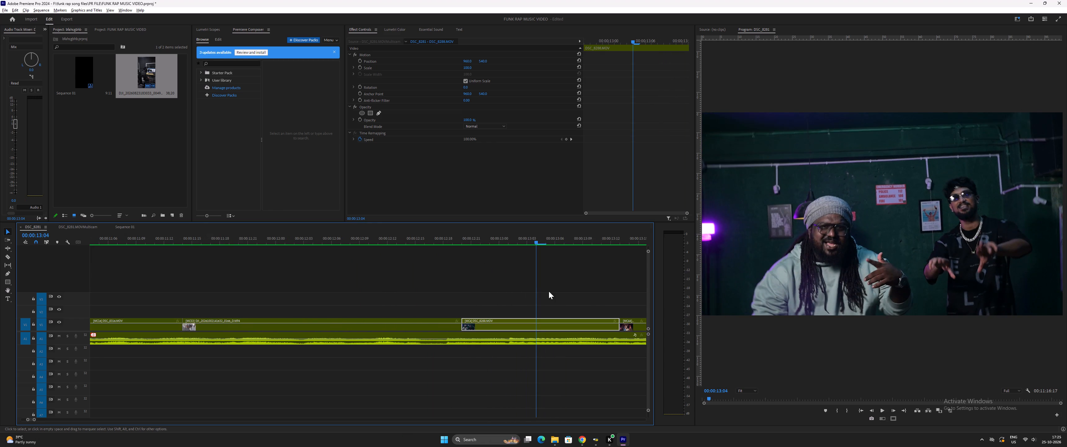
# Play on from 00:00:13:04 and examine the frames around the red marker at 00:00:15:08.
pyautogui.scroll(-8, 541, 288)
pyautogui.scroll(-9, 494, 277)
pyautogui.press('space')
pyautogui.press('space')
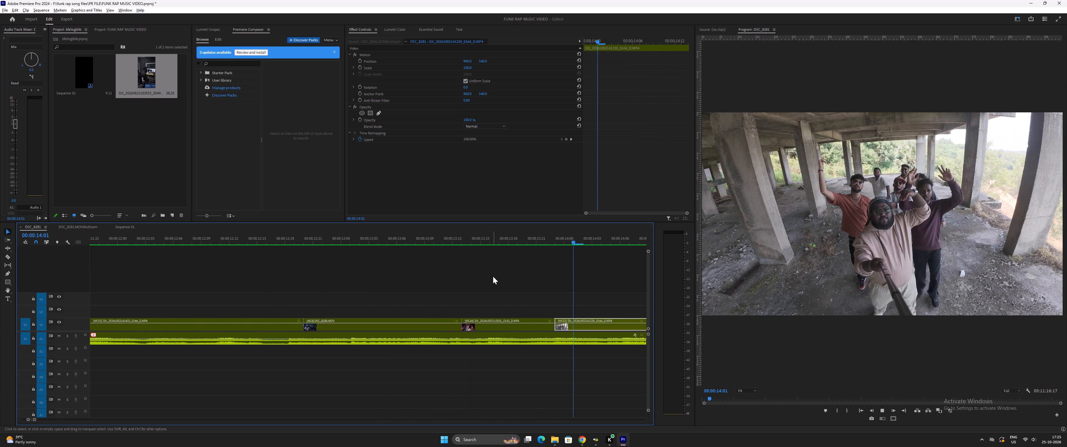
pyautogui.scroll(-16, 493, 276)
pyautogui.press('space')
pyautogui.scroll(-16, 491, 276)
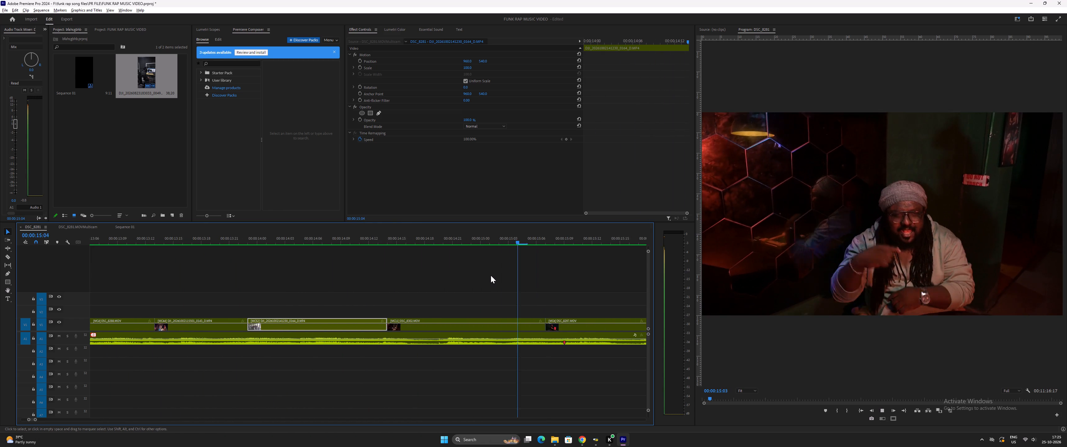
pyautogui.scroll(-8, 491, 275)
pyautogui.press('space')
pyautogui.scroll(-8, 492, 269)
pyautogui.moveTo(416, 238); pyautogui.dragTo(416, 238)
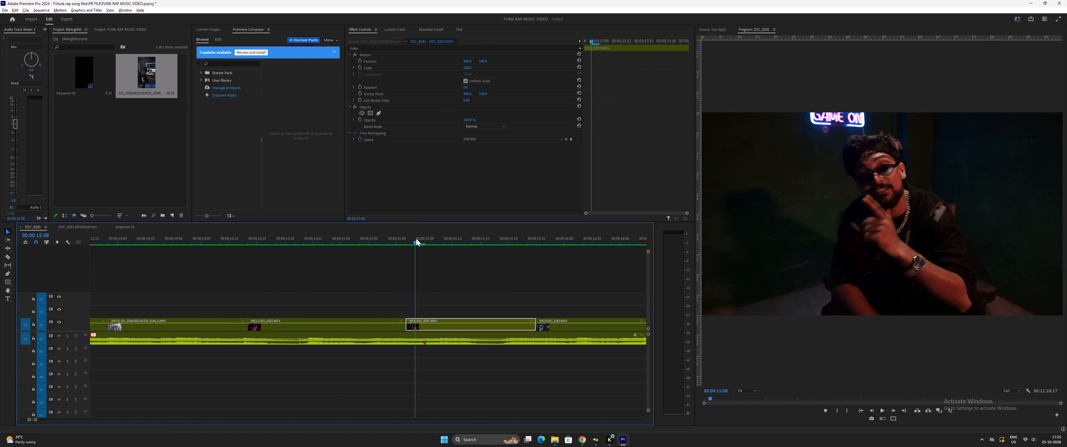
pyautogui.moveTo(416, 238); pyautogui.dragTo(423, 242)
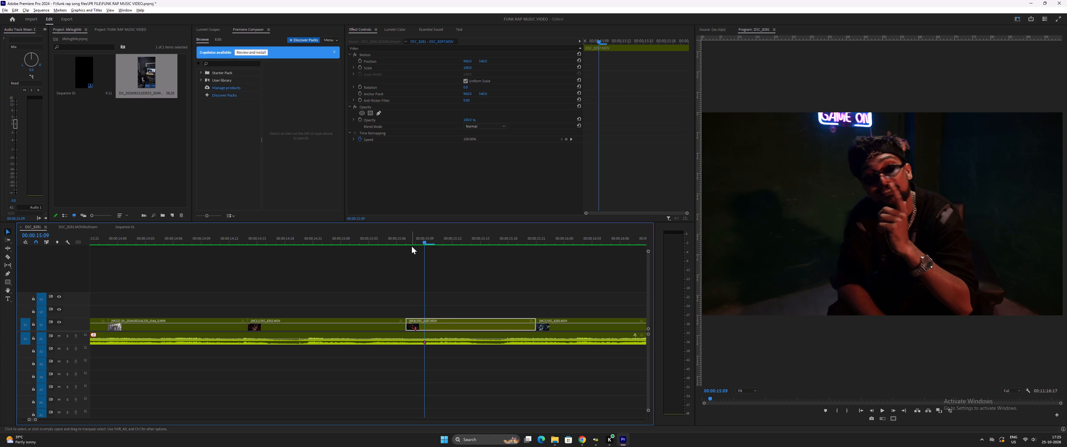
pyautogui.moveTo(412, 241); pyautogui.dragTo(415, 242)
# Play on past the next cut and add a purple clip marker at 00:00:16:10, near the end of the performance clip.
pyautogui.press('space')
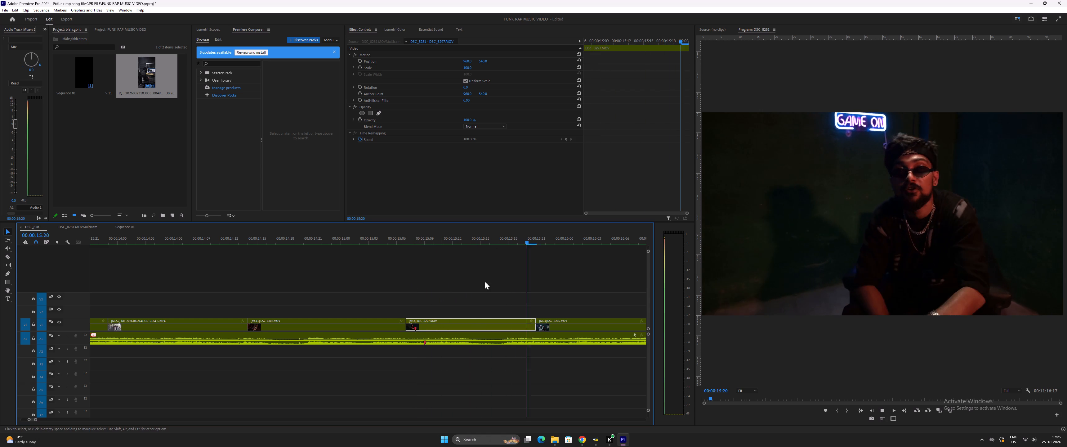
pyautogui.press('space')
pyautogui.scroll(-8, 538, 292)
pyautogui.press('space')
pyautogui.scroll(-15, 480, 296)
pyautogui.press('space')
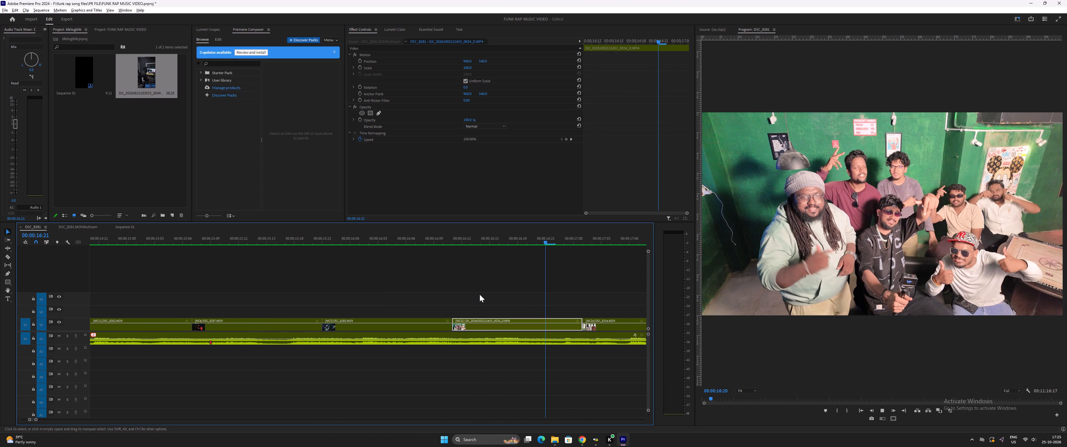
pyautogui.moveTo(441, 237); pyautogui.dragTo(445, 243)
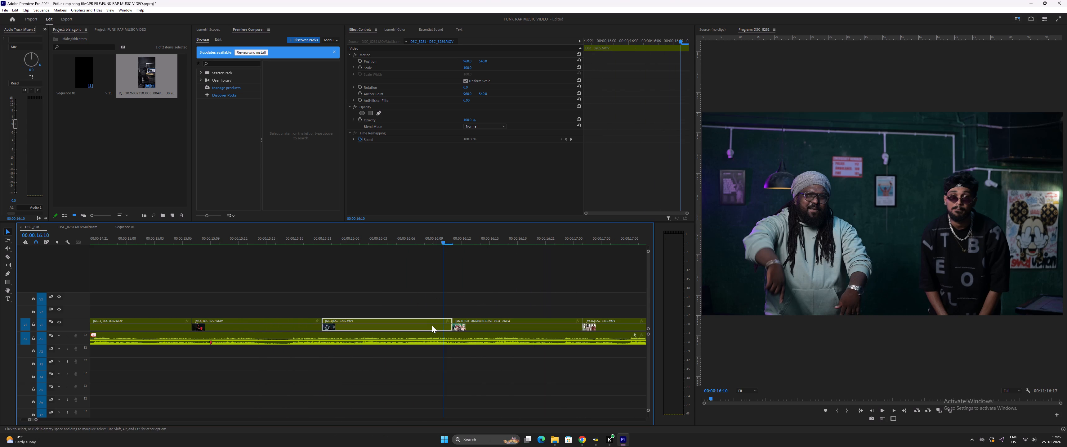
pyautogui.click(432, 325)
pyautogui.write('mm')
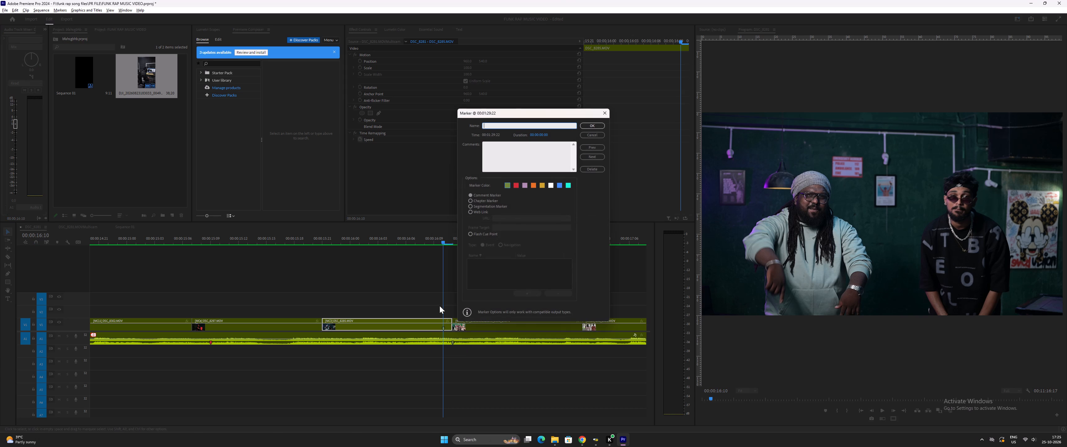
pyautogui.click(522, 186)
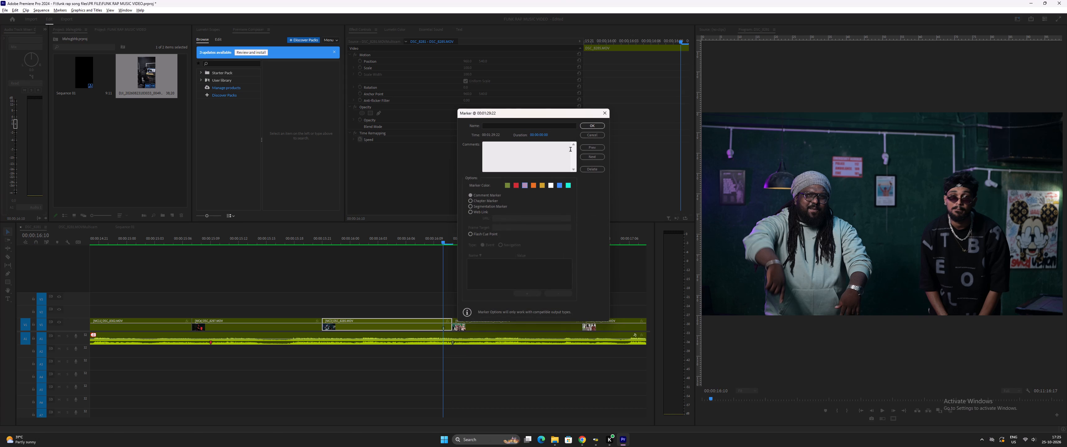
pyautogui.click(594, 125)
# Play on to 00:00:19:22, then replay the cuts from the performance clip near 00:00:18:03 to about 00:00:20:05.
pyautogui.press('space')
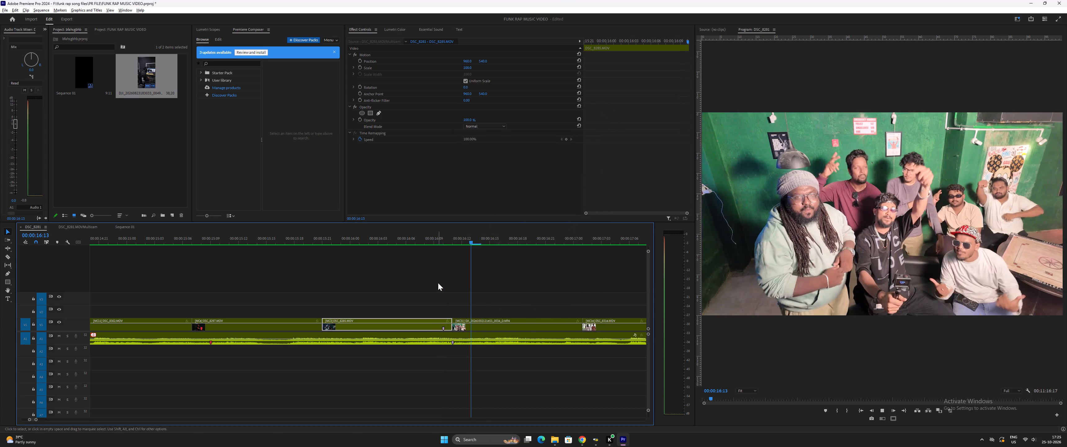
pyautogui.scroll(-16, 438, 283)
pyautogui.scroll(-6, 438, 282)
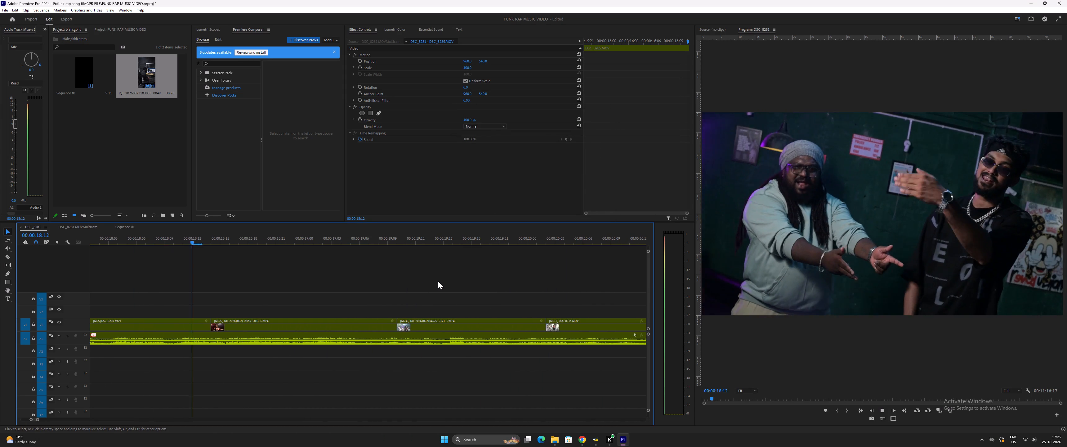
pyautogui.scroll(-6, 438, 281)
pyautogui.press('space')
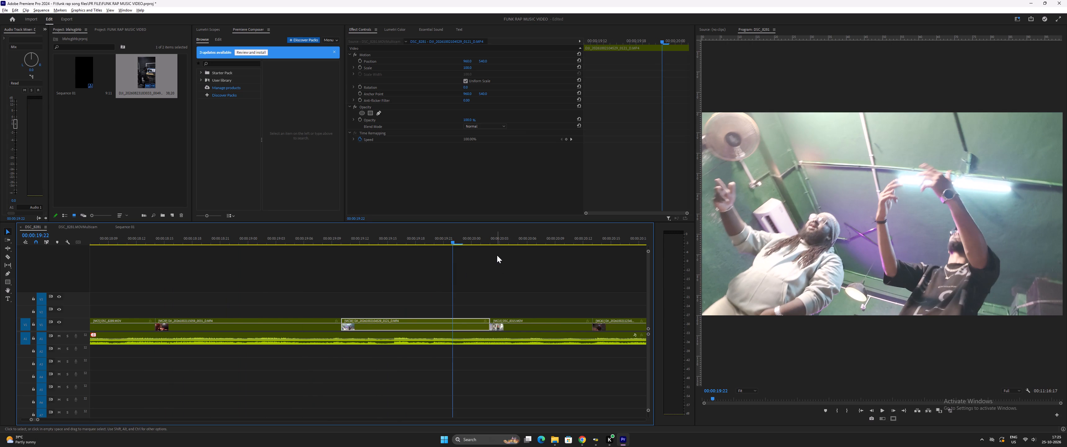
pyautogui.press('-')
pyautogui.press('-')
pyautogui.click(294, 237)
pyautogui.press('space')
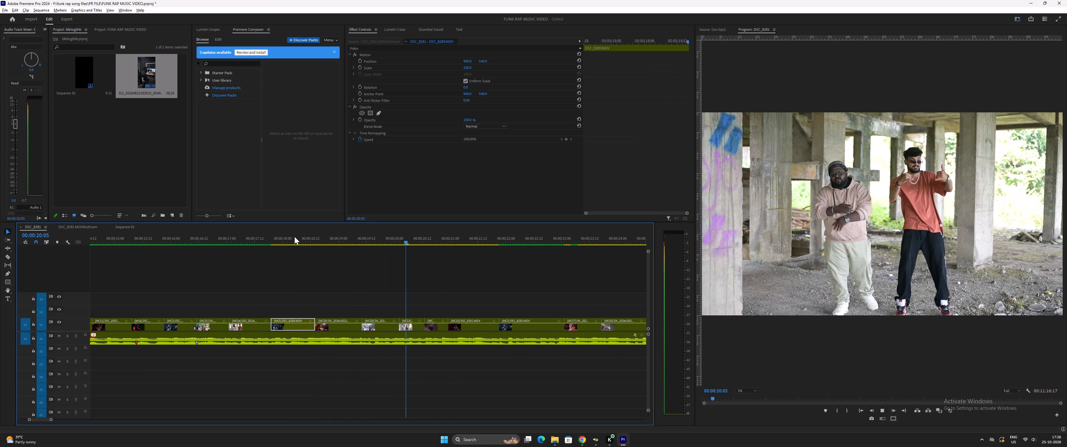
pyautogui.press('space')
# Replay the cut after the two-man green-room performance clip and add a red clip marker at 00:00:18:15 on the following red-lit clip.
pyautogui.click(296, 239)
pyautogui.press('space')
pyautogui.press('space')
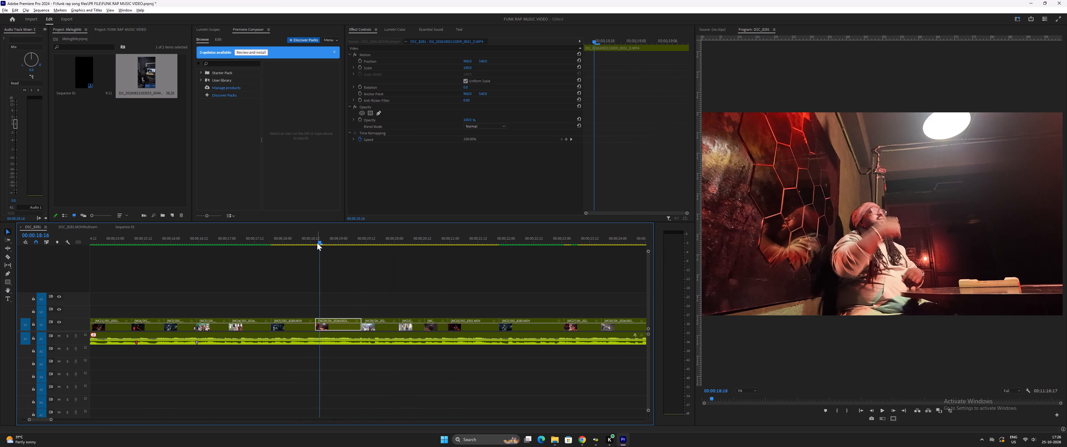
pyautogui.click(318, 242)
pyautogui.moveTo(316, 238); pyautogui.dragTo(317, 241)
pyautogui.press('=')
pyautogui.press('=')
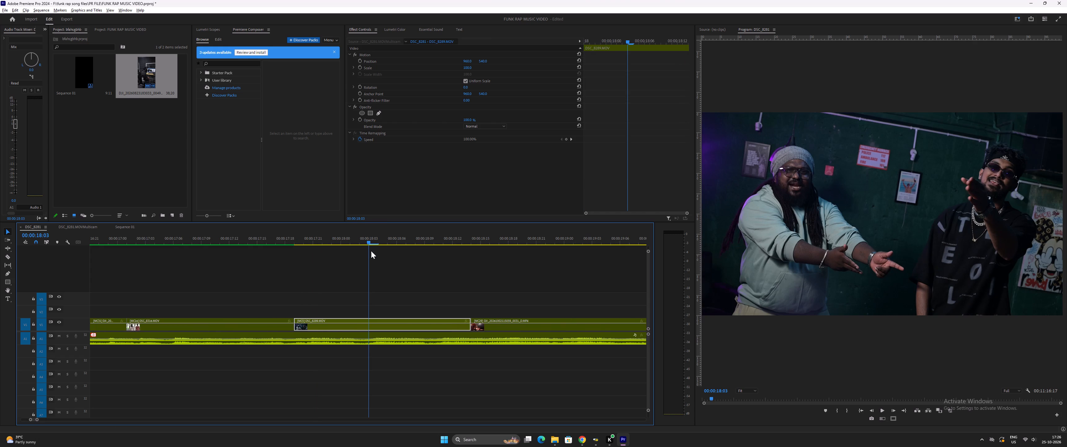
pyautogui.click(475, 238)
pyautogui.moveTo(474, 240); pyautogui.dragTo(479, 241)
pyautogui.click(489, 325)
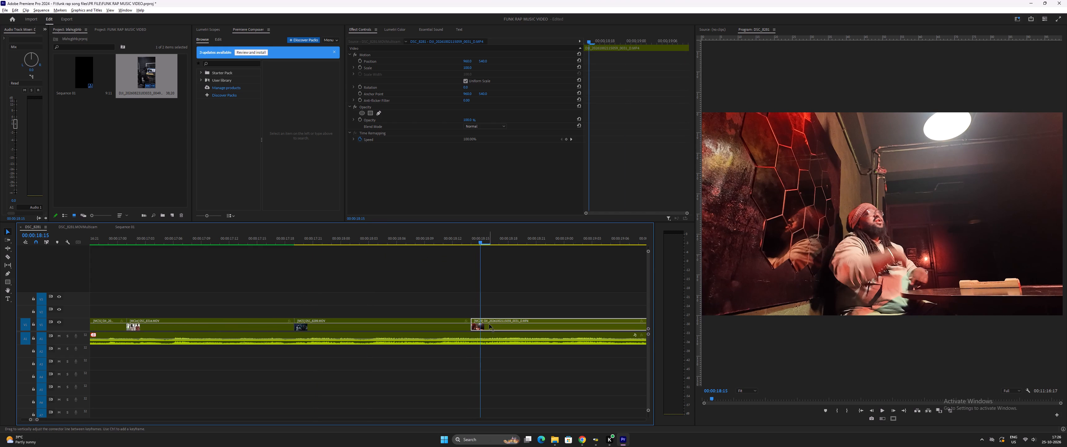
pyautogui.press('m')
pyautogui.press('m')
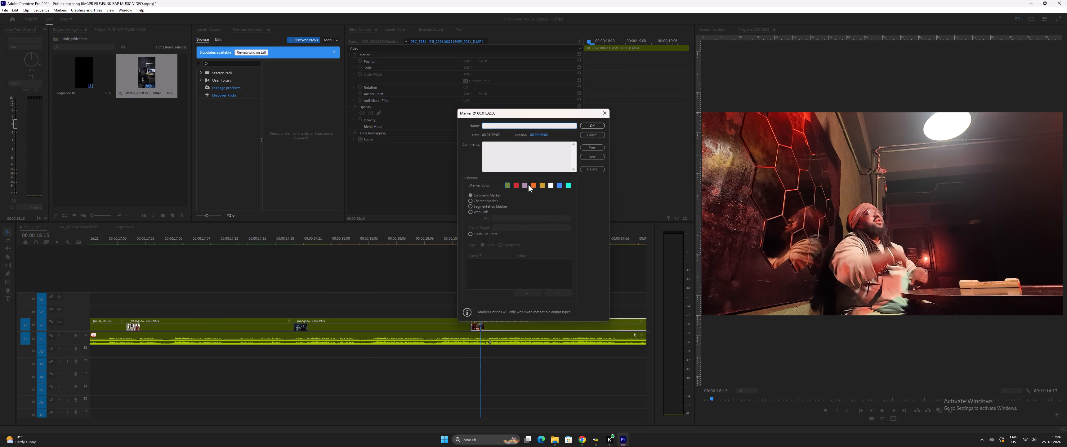
pyautogui.click(514, 183)
pyautogui.click(587, 127)
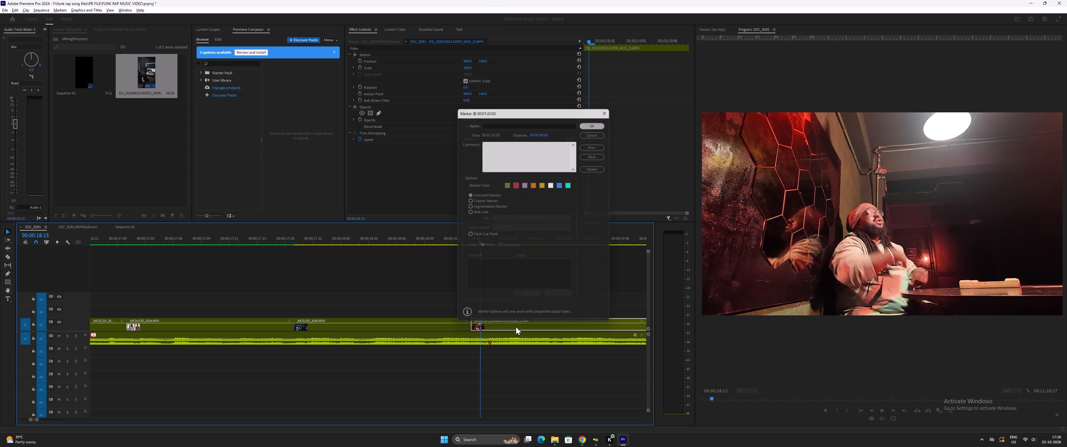
# Play on from the red marker to about 00:00:20:13, then replay the preceding cuts starting near 00:00:18:08 and 00:00:17:00.
pyautogui.press('space')
pyautogui.scroll(-18, 495, 285)
pyautogui.press('space')
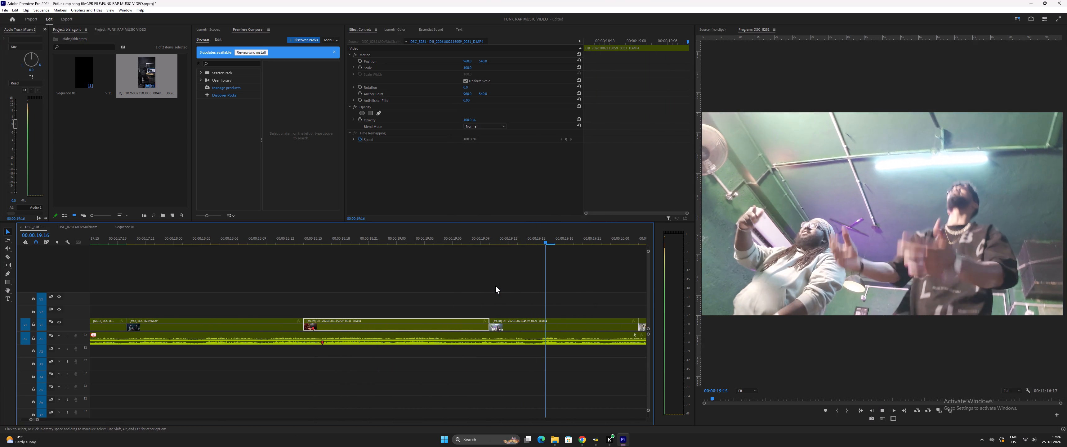
pyautogui.press('space')
pyautogui.press('space')
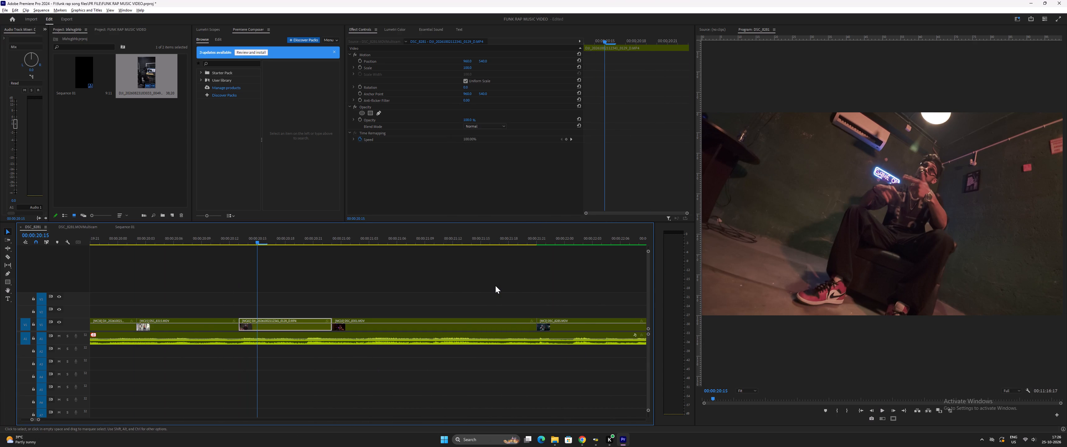
pyautogui.write('-')
pyautogui.press('-')
pyautogui.click(285, 236)
pyautogui.moveTo(283, 236); pyautogui.dragTo(212, 246)
pyautogui.press('space')
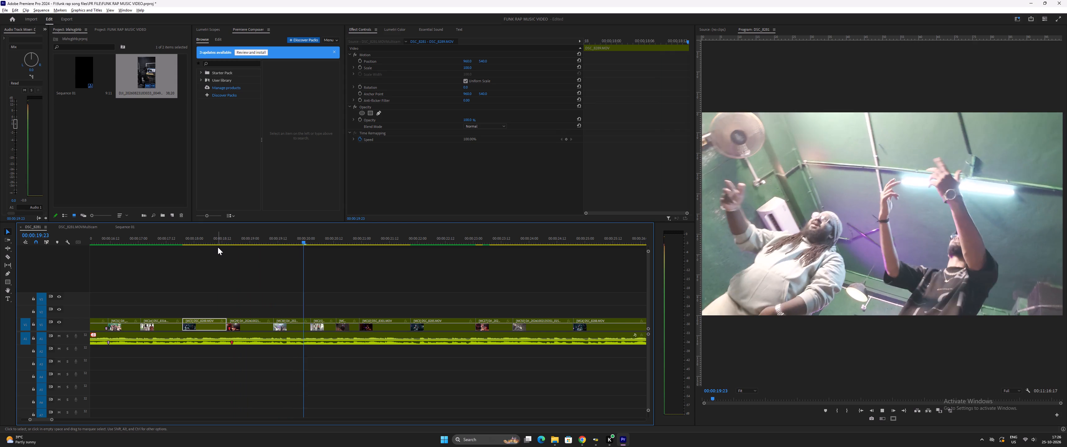
pyautogui.press('space')
pyautogui.moveTo(221, 239); pyautogui.dragTo(144, 252)
pyautogui.press('space')
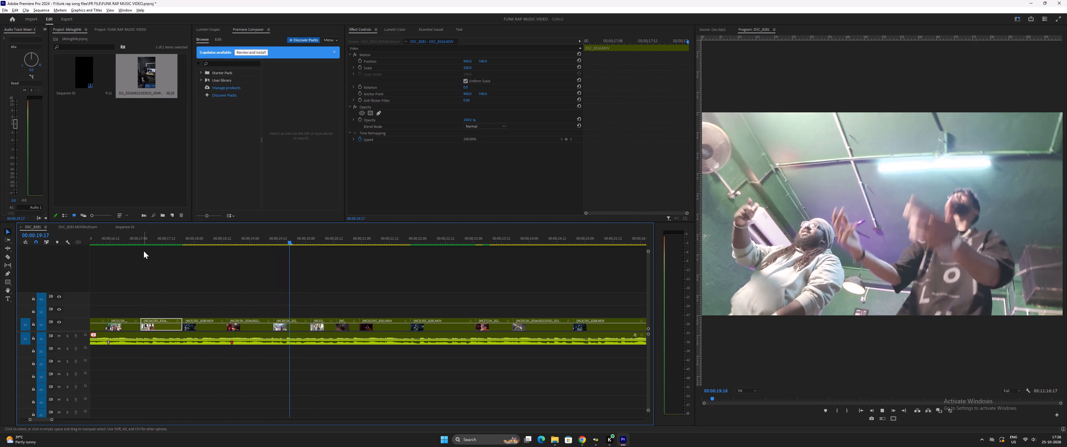
pyautogui.press('space')
# Play from about 00:00:18:00 and add a purple clip marker at 00:00:19:23, near the end of the fan-and-tube-light clip.
pyautogui.click(192, 237)
pyautogui.press('space')
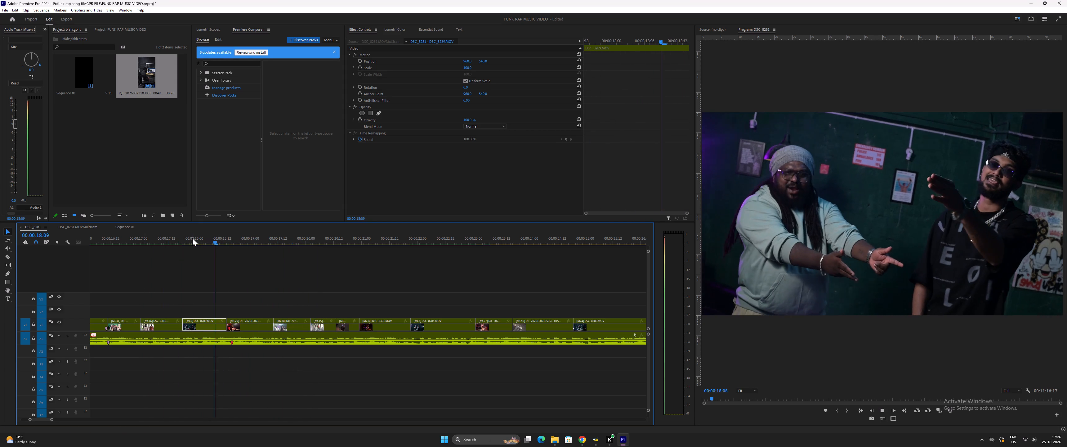
pyautogui.press('space')
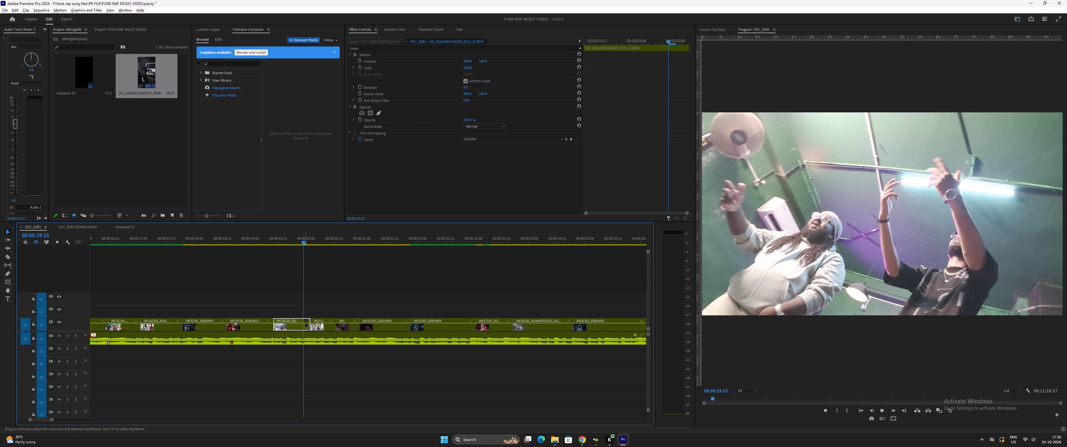
pyautogui.write('mm')
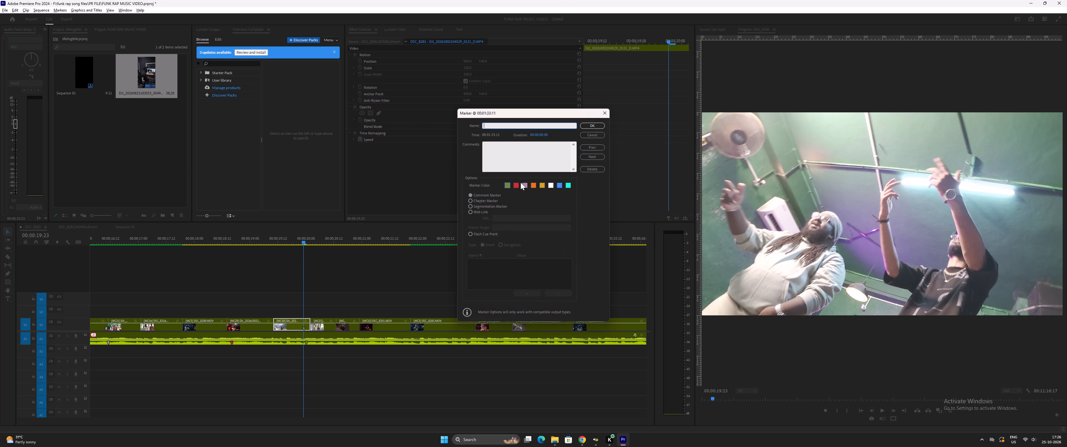
pyautogui.click(524, 186)
pyautogui.click(593, 124)
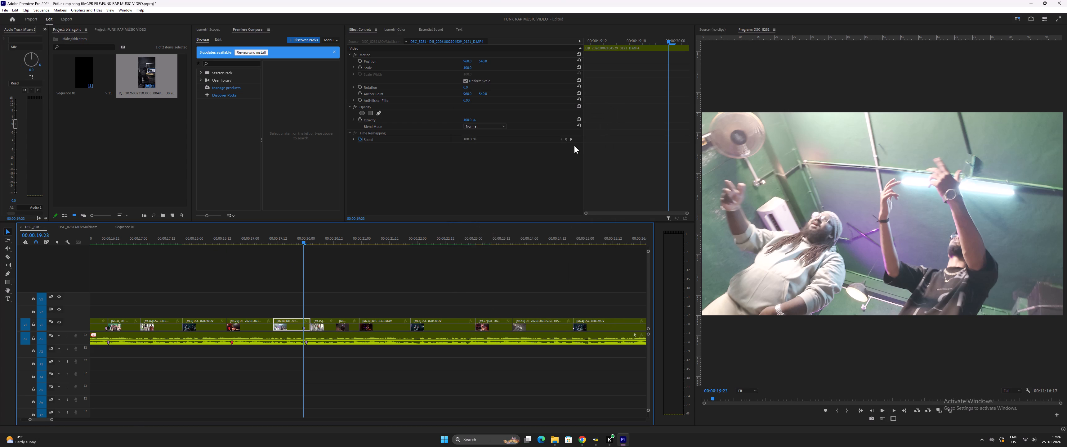
# Play on from the purple marker at 00:00:19:23 and replay the short cuts up to about 00:00:22:03.
pyautogui.click(329, 290)
pyautogui.press('space')
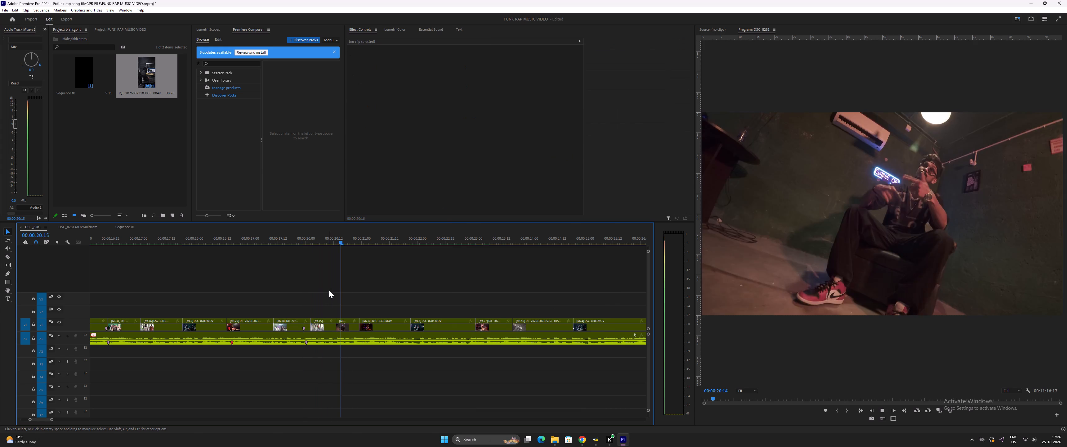
pyautogui.press('space')
pyautogui.click(301, 243)
pyautogui.press('space')
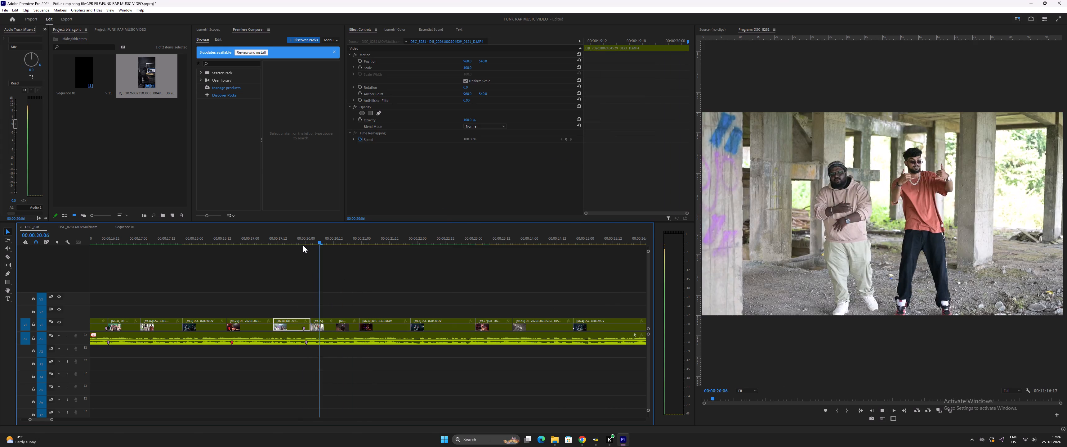
pyautogui.press('space')
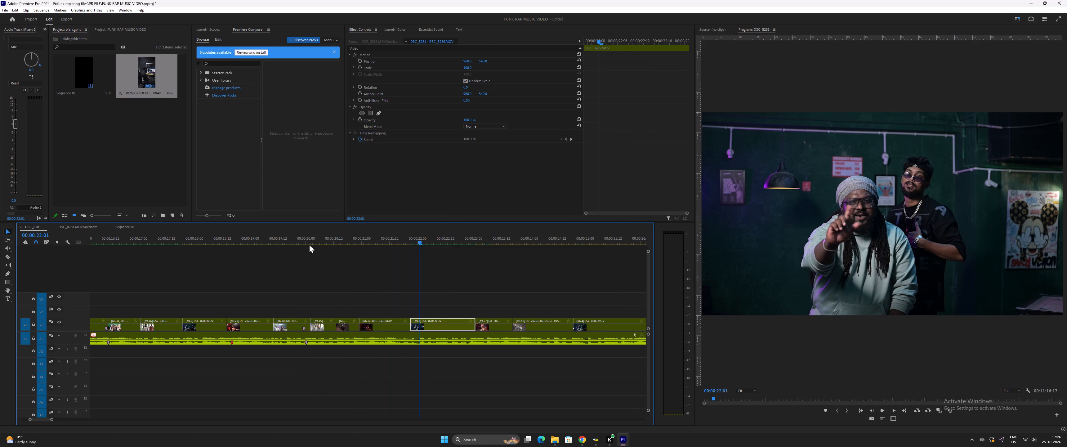
pyautogui.moveTo(324, 240); pyautogui.dragTo(312, 240)
pyautogui.press('space')
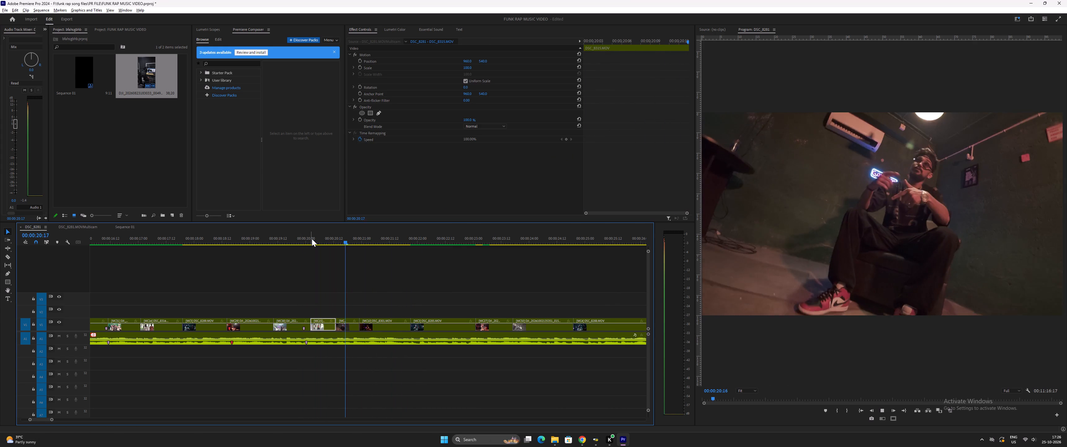
pyautogui.press('space')
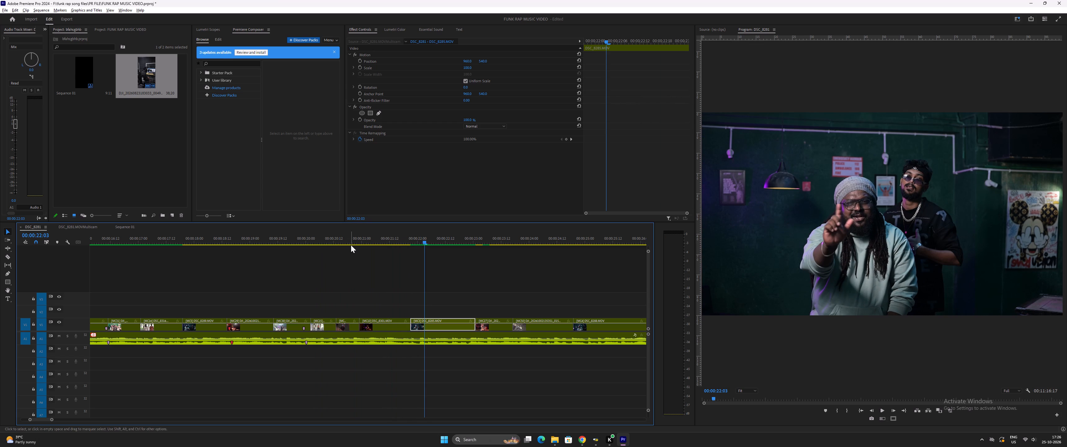
pyautogui.press('space')
pyautogui.press('space')
# Play the edit from about 00:00:21:10 through the following cuts to 00:00:30:20, replaying the section around 00:00:23:00.
pyautogui.click(385, 235)
pyautogui.press('space')
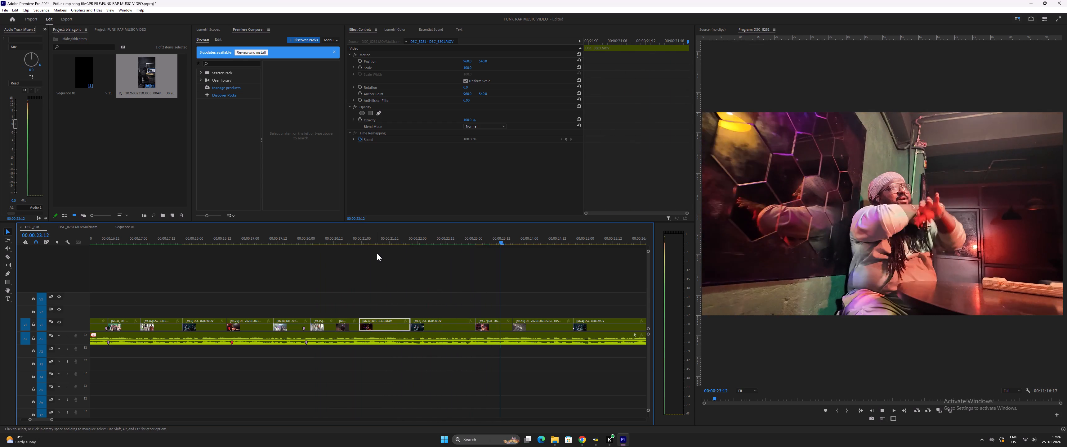
pyautogui.press('space')
pyautogui.press('space')
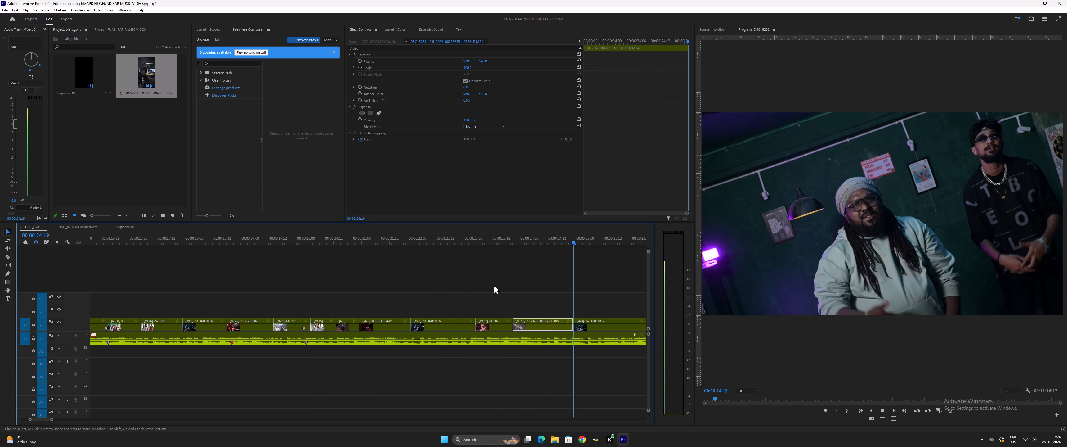
pyautogui.scroll(-11, 494, 286)
pyautogui.press('space')
pyautogui.click(384, 237)
pyautogui.press('space')
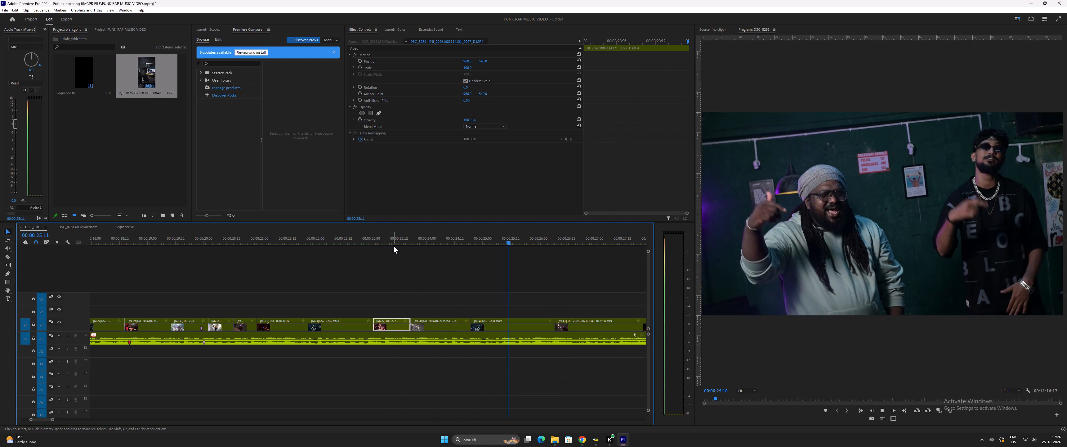
pyautogui.scroll(-3, 424, 264)
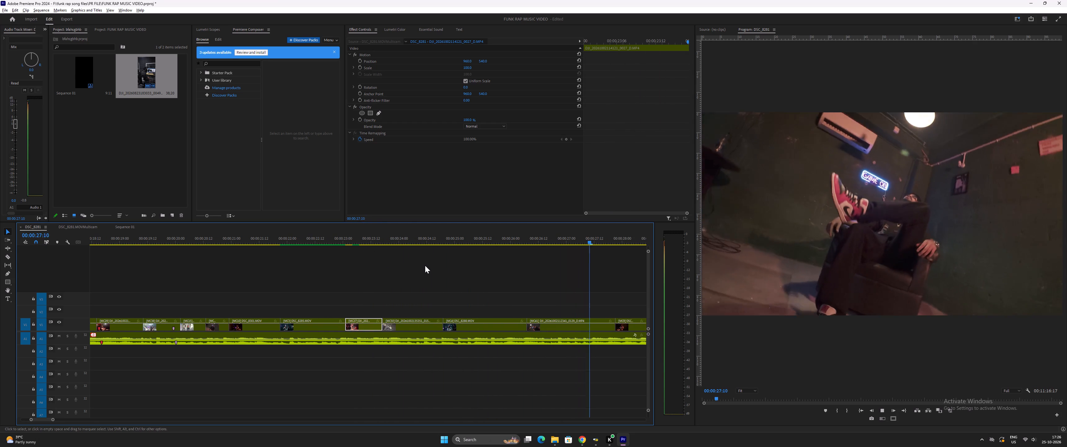
pyautogui.scroll(-4, 422, 269)
pyautogui.press('space')
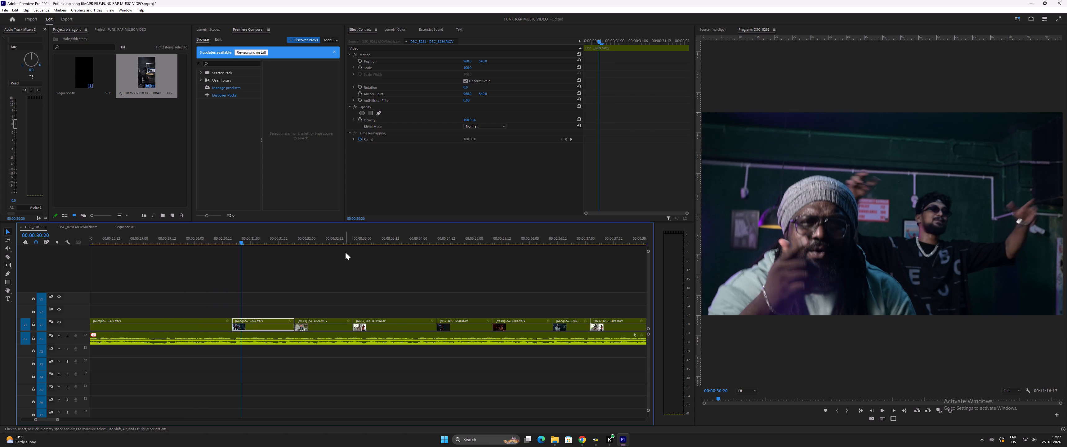
# Replay the edit from about 00:00:30:00 and examine the cuts up to 00:00:38:03.
pyautogui.press('-')
pyautogui.press('-')
pyautogui.press('=')
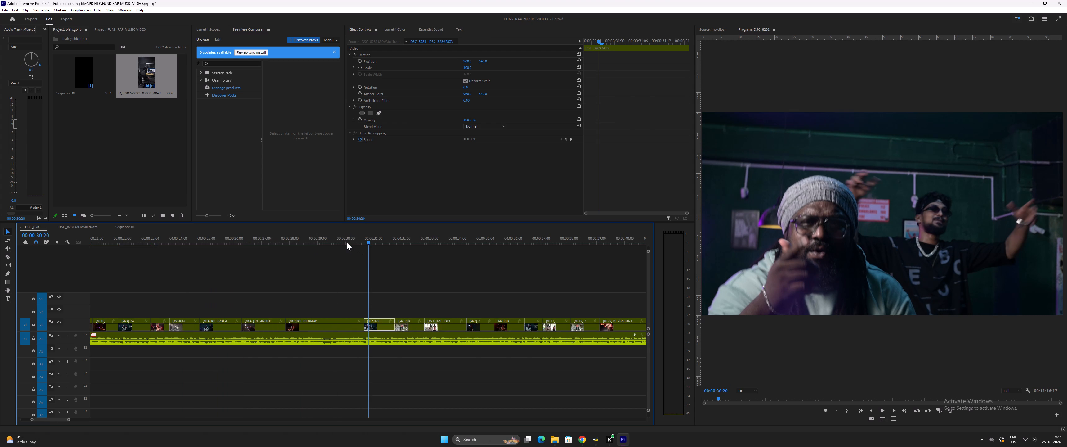
pyautogui.click(346, 242)
pyautogui.press('space')
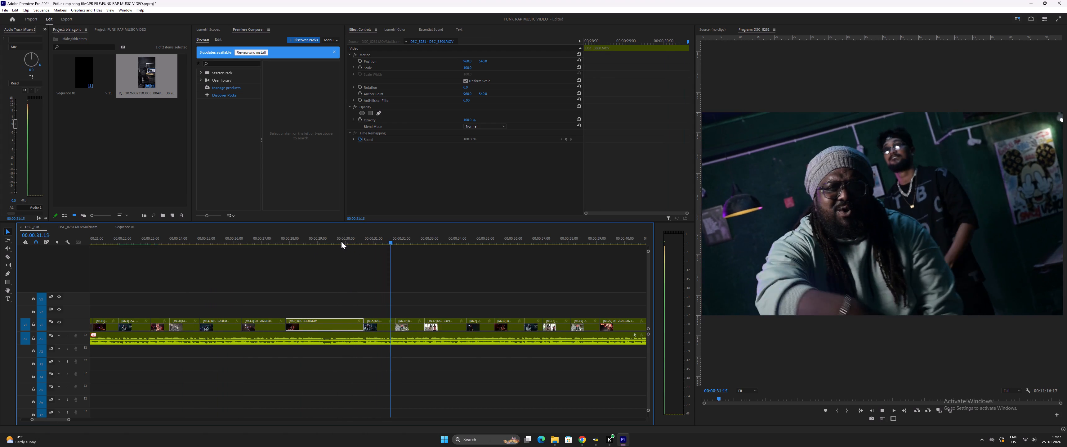
pyautogui.press('-')
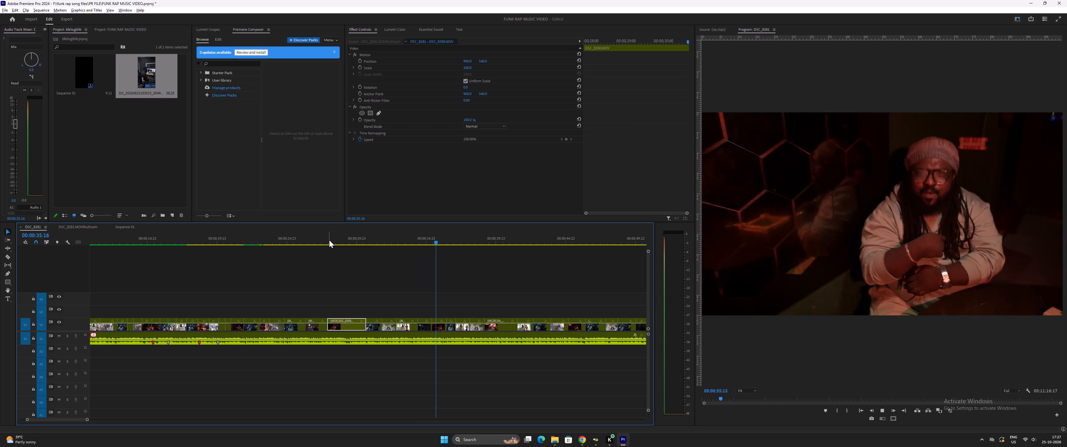
pyautogui.press('space')
pyautogui.press('space')
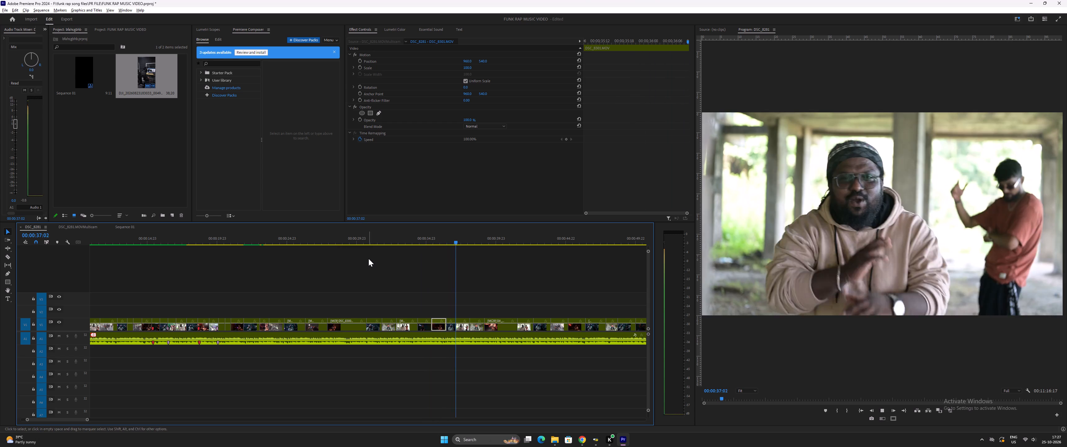
pyautogui.press('space')
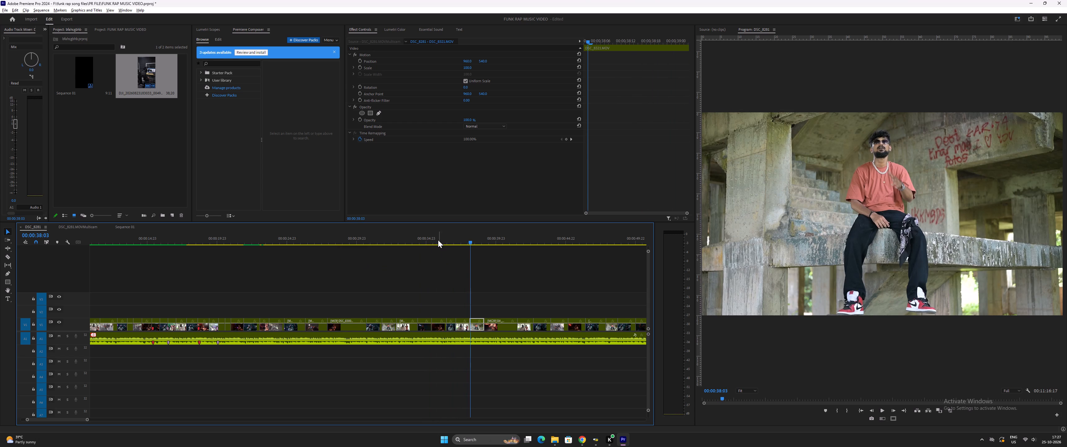
# Replay the cuts between about 00:00:33:15 and 00:00:36:20, and examine the frame at 00:00:34:11 in the GAME ON neon sign clip.
pyautogui.click(438, 240)
pyautogui.press('=')
pyautogui.press('=')
pyautogui.press('space')
pyautogui.press('space')
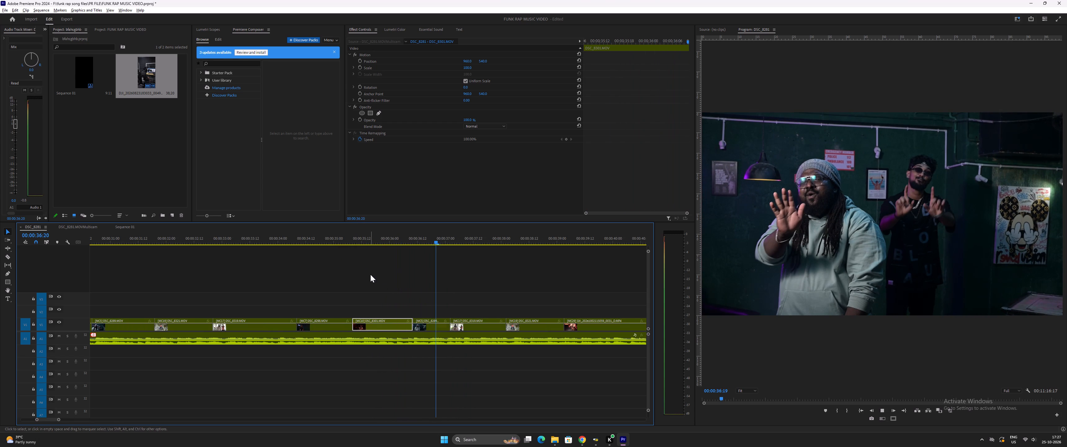
pyautogui.moveTo(364, 241); pyautogui.dragTo(264, 251)
pyautogui.moveTo(262, 251); pyautogui.dragTo(259, 251)
pyautogui.press('space')
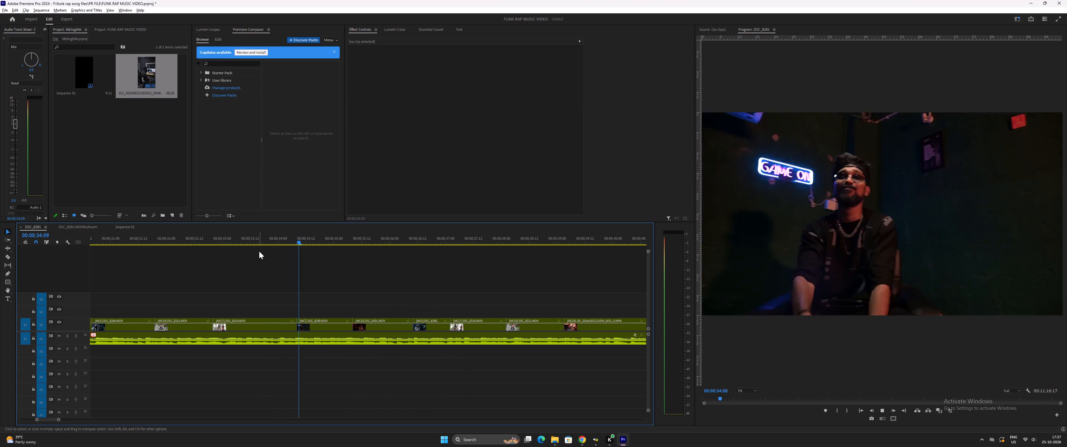
pyautogui.press('space')
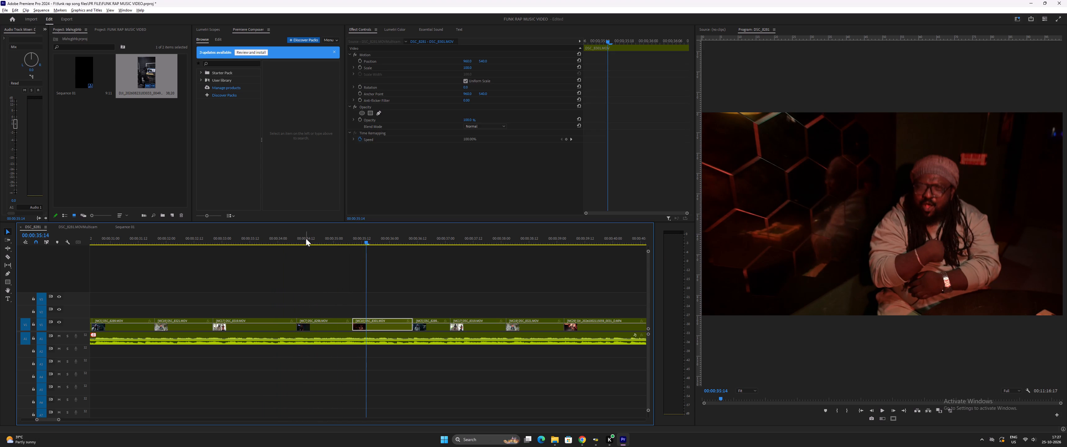
pyautogui.moveTo(301, 237); pyautogui.dragTo(303, 240)
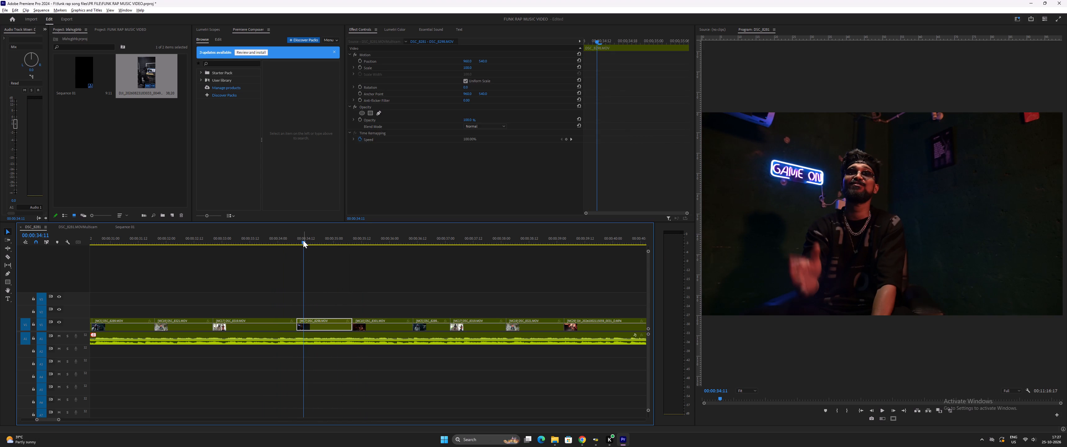
pyautogui.click(310, 329)
# Play the edit from 00:00:34:11 to 00:00:48:00, replaying the cuts from about 00:00:36:04.
pyautogui.press('space')
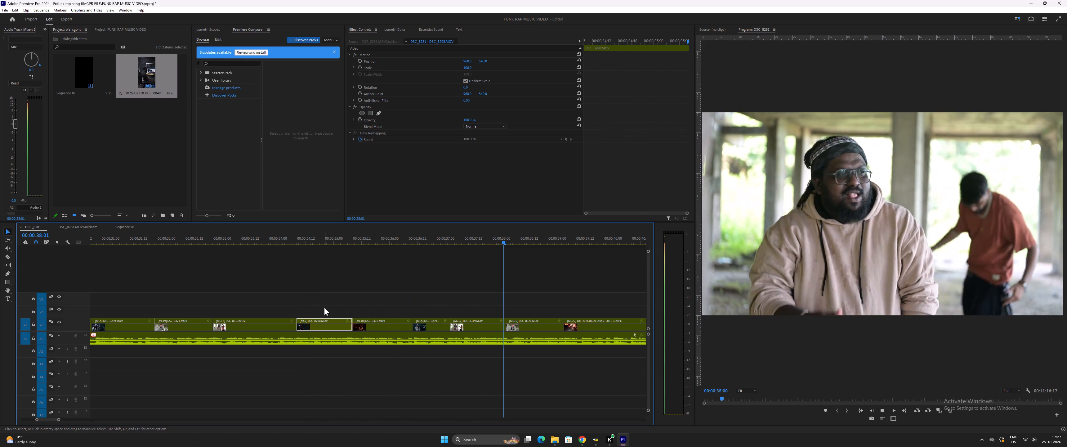
pyautogui.press('space')
pyautogui.click(399, 237)
pyautogui.press('space')
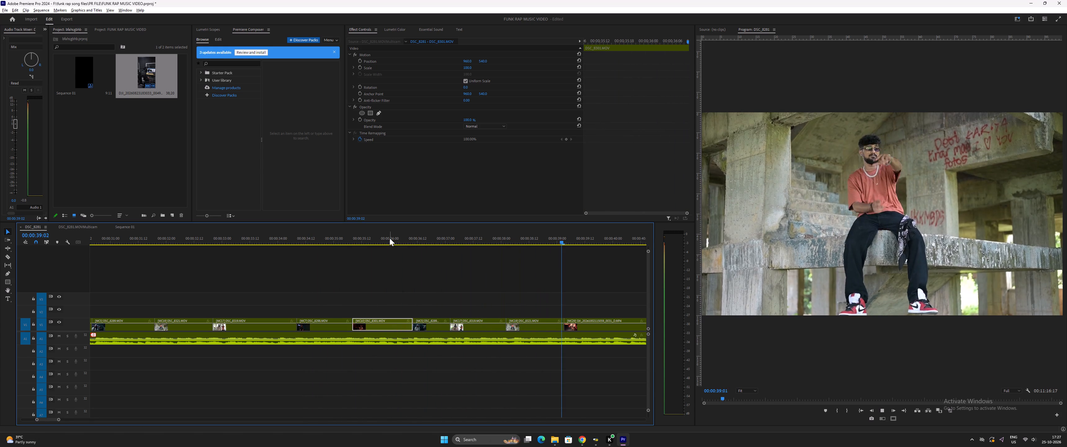
pyautogui.press('space')
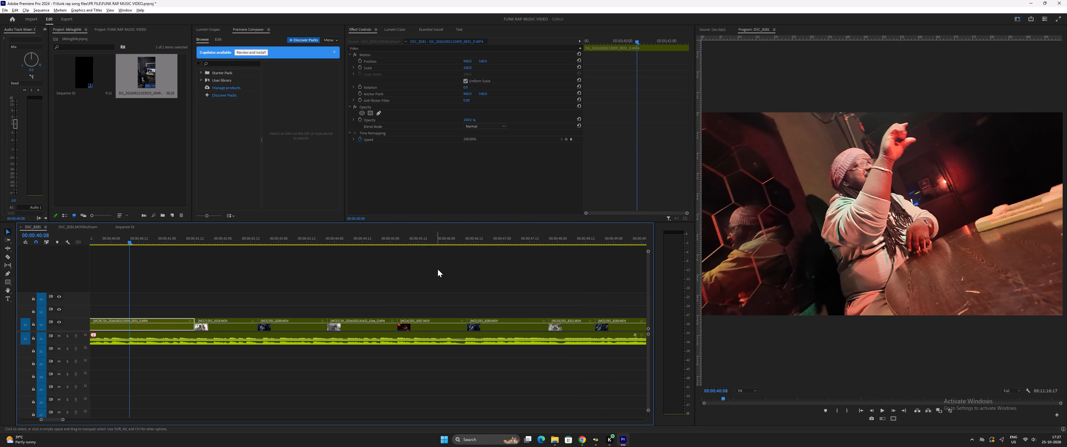
pyautogui.press('-')
pyautogui.press('space')
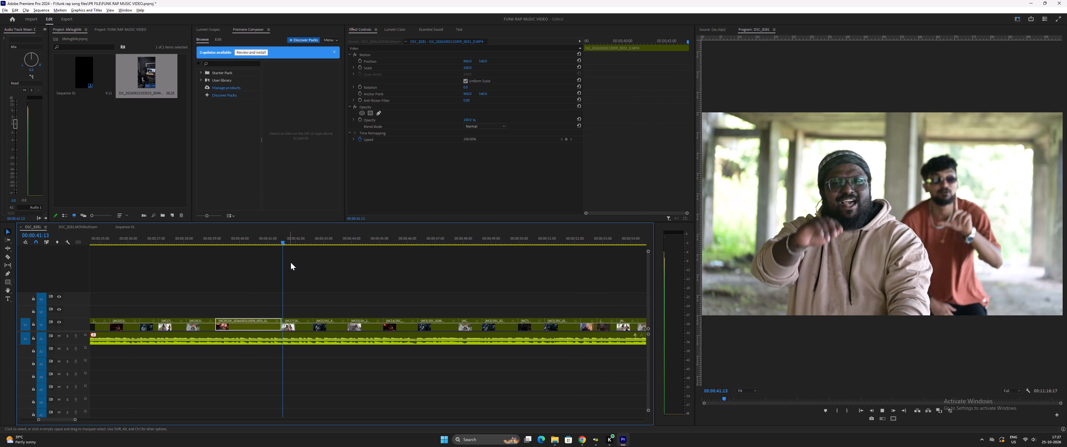
pyautogui.press('space')
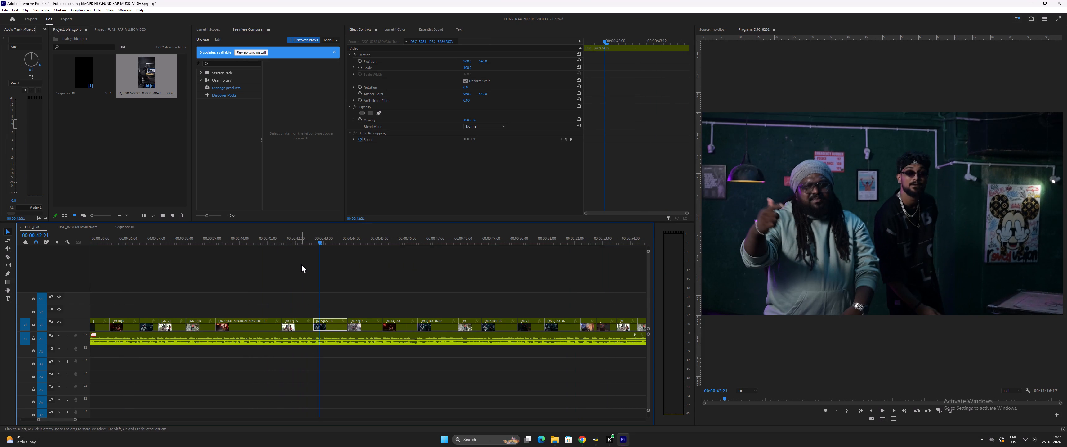
pyautogui.press('-')
pyautogui.press('space')
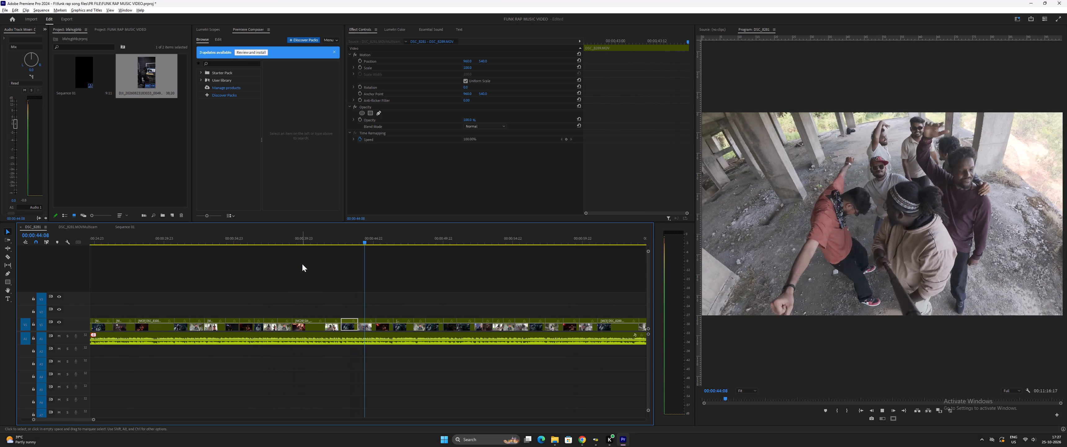
pyautogui.press('space')
pyautogui.press('space')
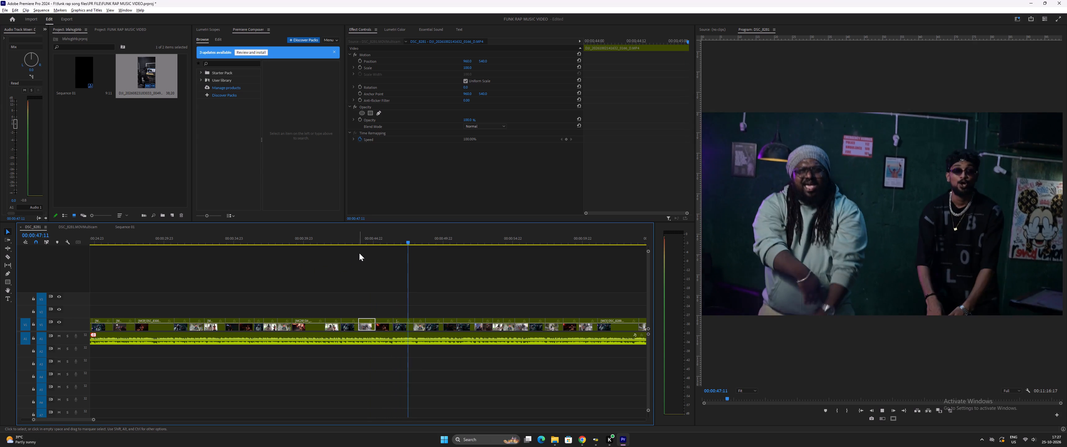
pyautogui.press('space')
pyautogui.press('-')
pyautogui.press('-')
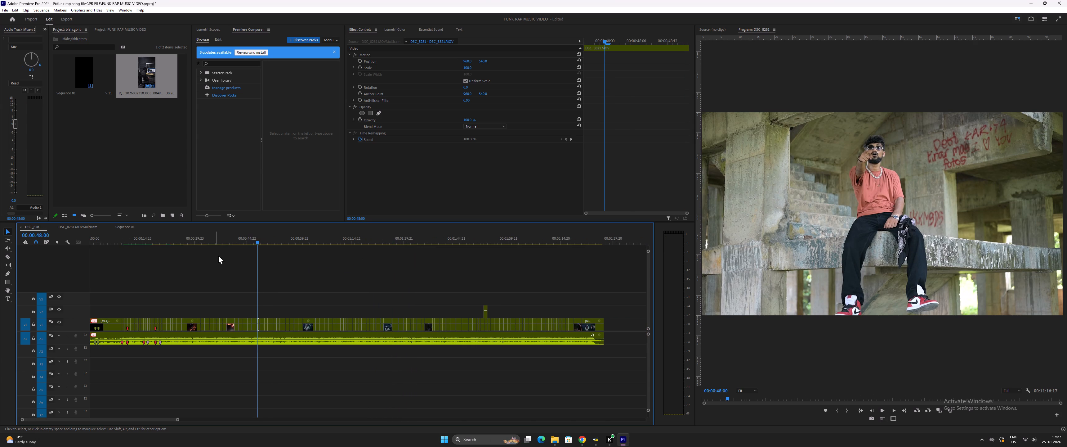
# Replay the already marked section from about 00:00:20:00 and examine the cuts up to 00:00:24:22.
pyautogui.click(159, 241)
pyautogui.press('space')
pyautogui.press('=')
pyautogui.press('=')
pyautogui.press('=')
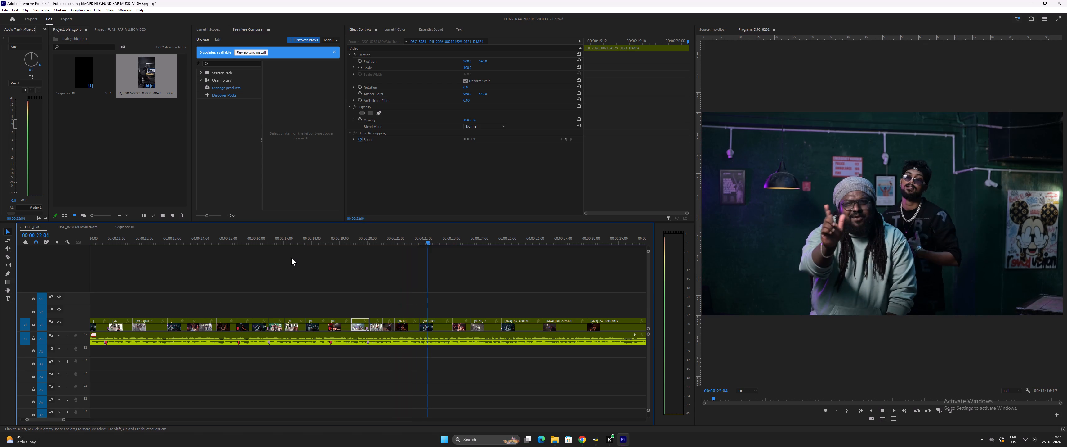
pyautogui.press('space')
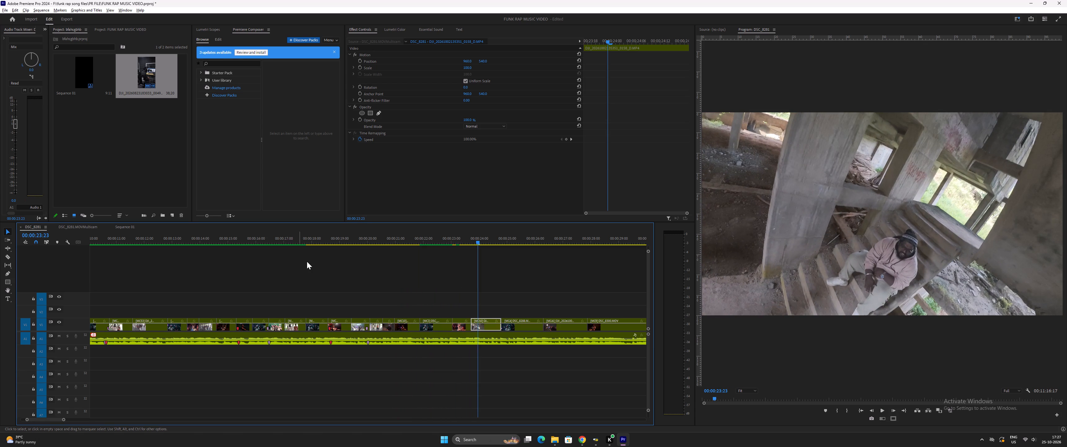
pyautogui.press('=')
pyautogui.press('=')
pyautogui.press('space')
pyautogui.press('space')
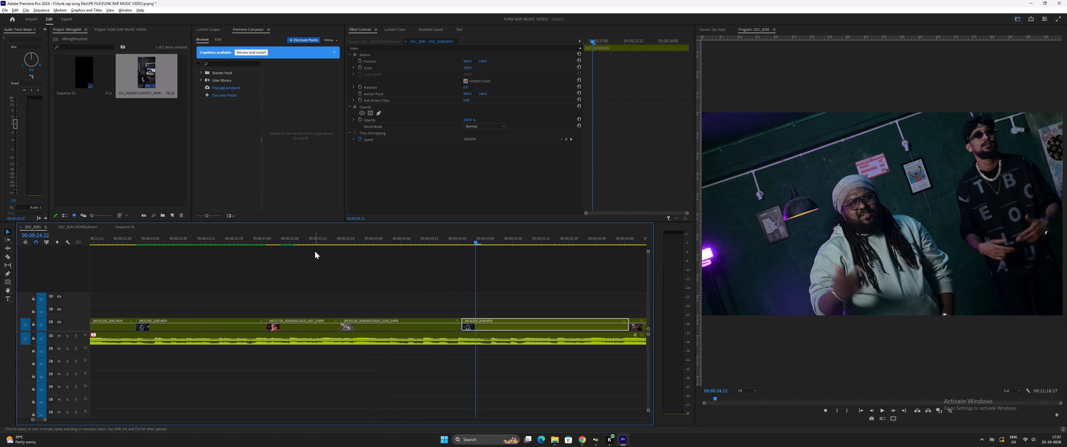
# Add a red clip marker at 00:00:23:02, just after the cut to the raised-arm shot by the hexagon wall.
pyautogui.moveTo(341, 240); pyautogui.dragTo(350, 243)
pyautogui.click(374, 255)
pyautogui.moveTo(339, 238); pyautogui.dragTo(249, 241)
pyautogui.press('space')
pyautogui.press('space')
pyautogui.moveTo(264, 241); pyautogui.dragTo(269, 242)
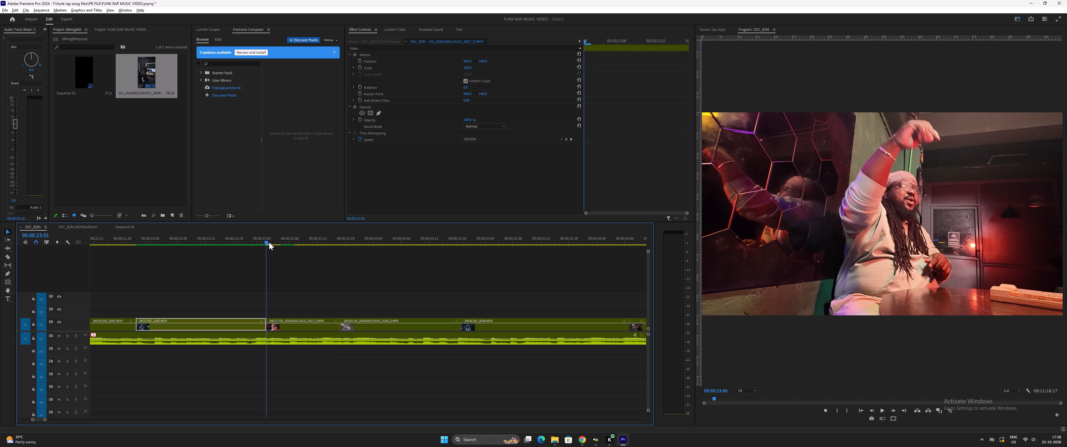
pyautogui.moveTo(269, 242); pyautogui.dragTo(270, 242)
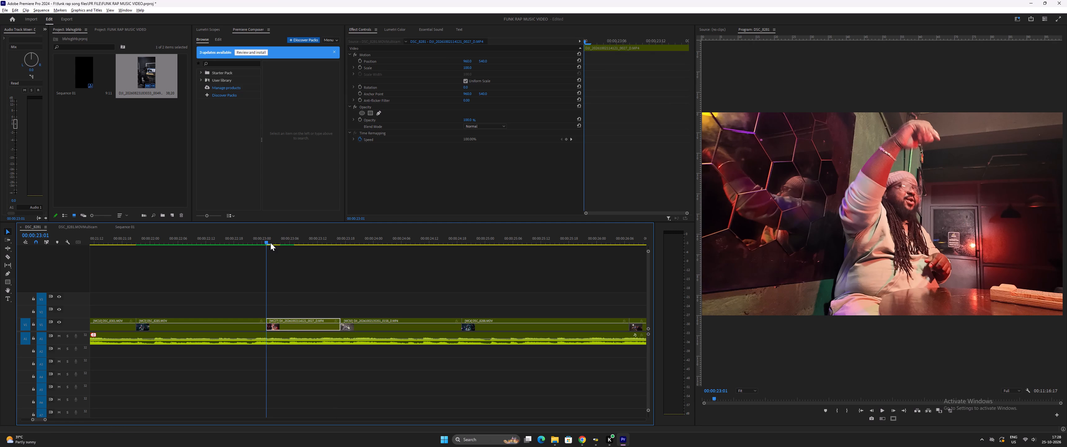
pyautogui.click(271, 239)
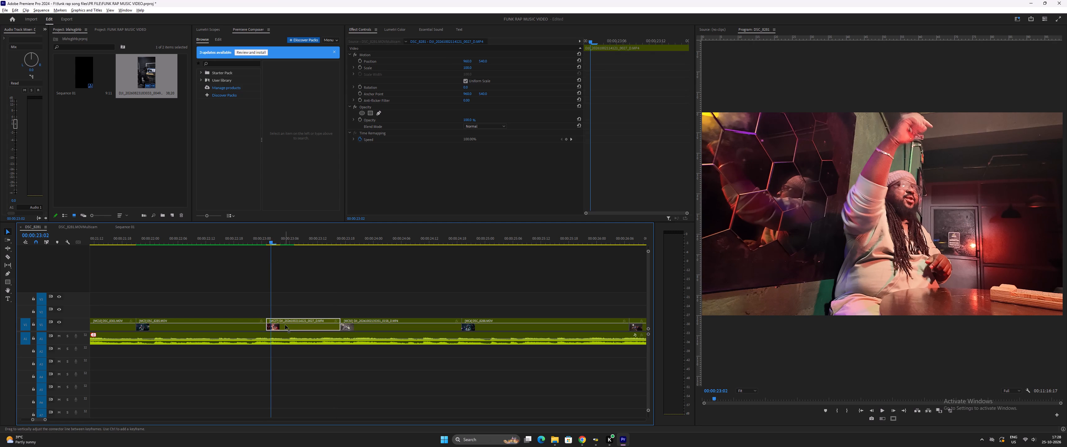
pyautogui.press('m')
pyautogui.press('m')
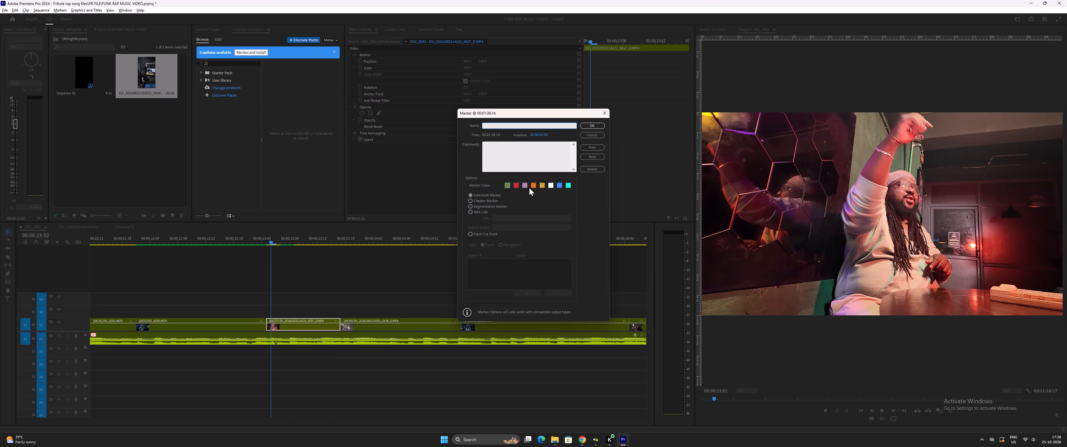
pyautogui.click(516, 183)
pyautogui.click(589, 124)
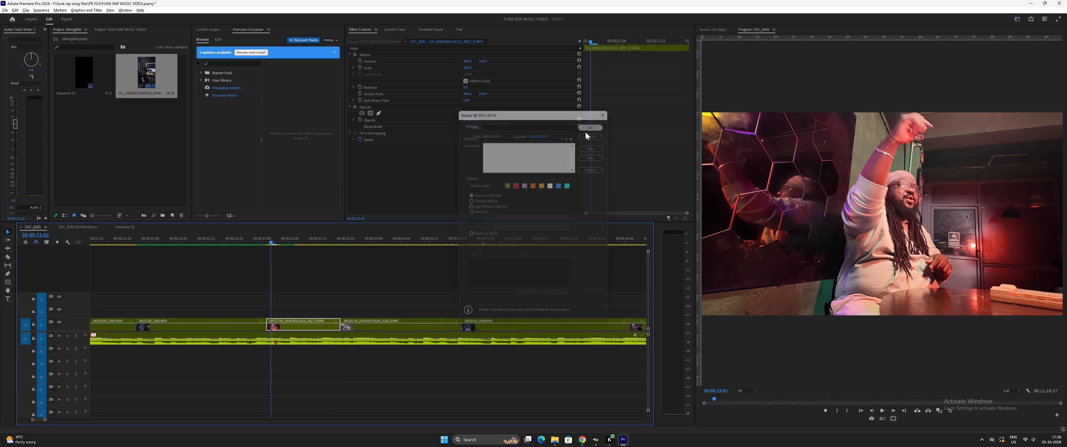
# Find the beat in the tilted staircase clip and add a purple clip marker at 00:00:24:01.
pyautogui.press('space')
pyautogui.press('space')
pyautogui.press('space')
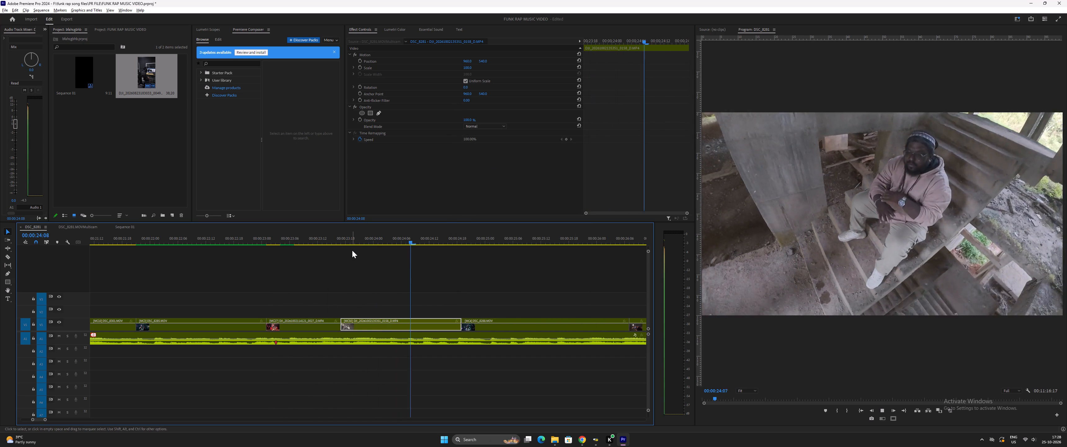
pyautogui.press('space')
pyautogui.moveTo(368, 237); pyautogui.dragTo(388, 242)
pyautogui.click(388, 242)
pyautogui.press('space')
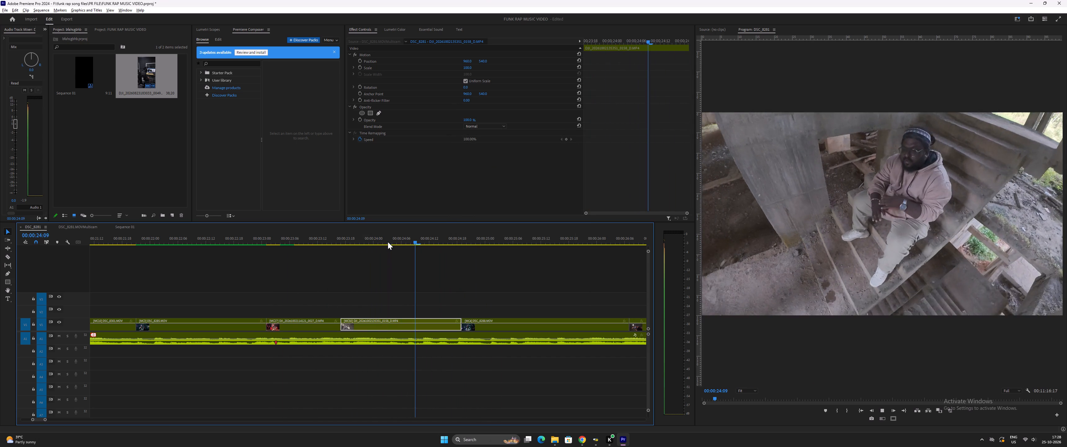
pyautogui.press('space')
pyautogui.moveTo(372, 238); pyautogui.dragTo(381, 239)
pyautogui.click(381, 239)
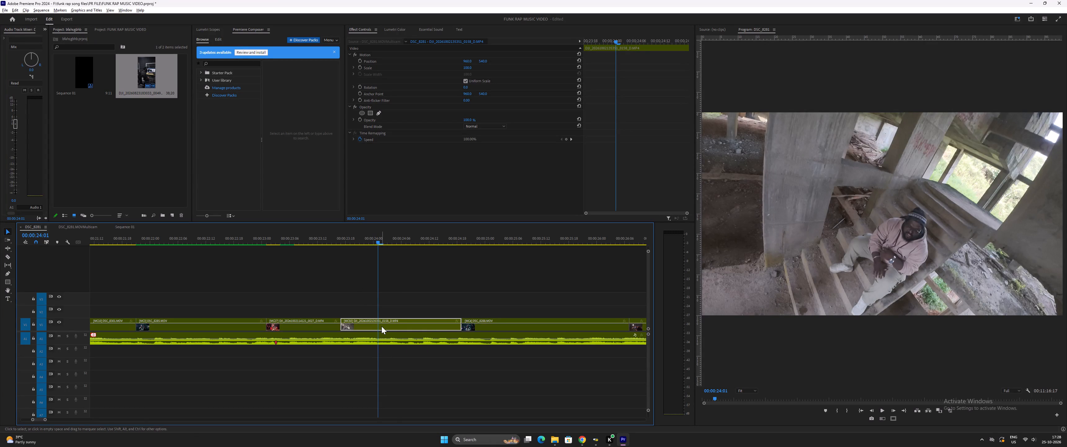
pyautogui.press('m')
pyautogui.press('m')
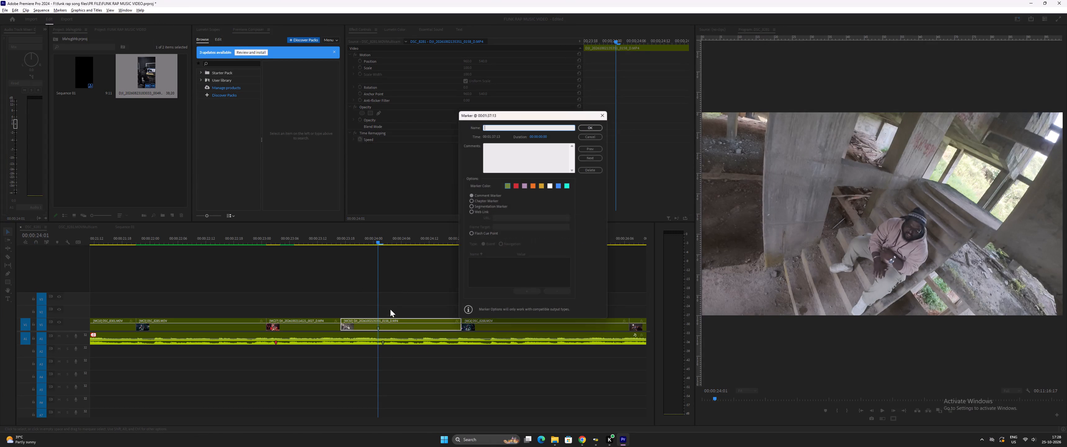
pyautogui.click(525, 184)
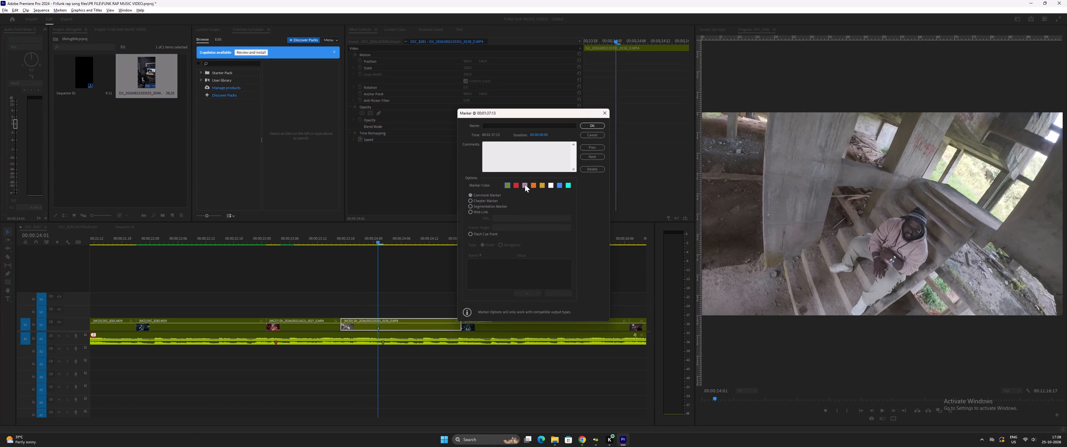
pyautogui.click(589, 127)
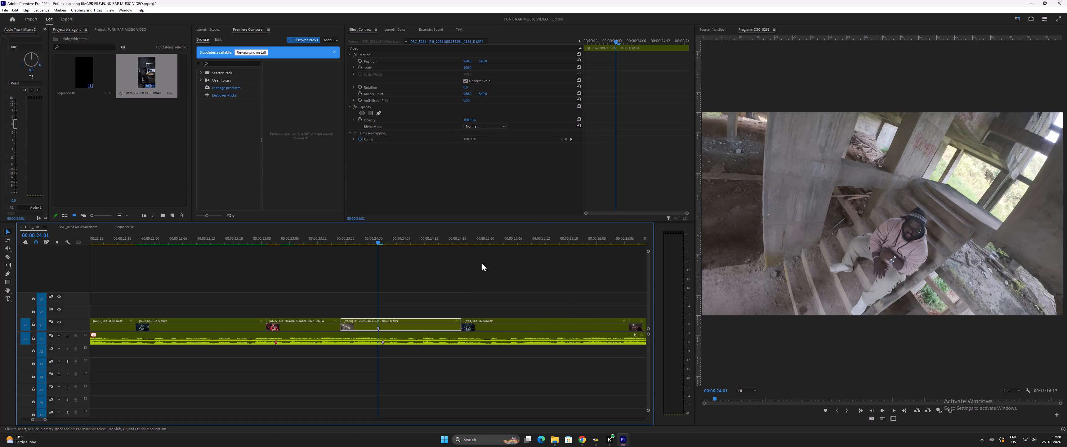
# Play on from the purple marker at 00:00:24:01 to about 00:00:30:03, replaying the cuts from about 00:00:26:07.
pyautogui.press('space')
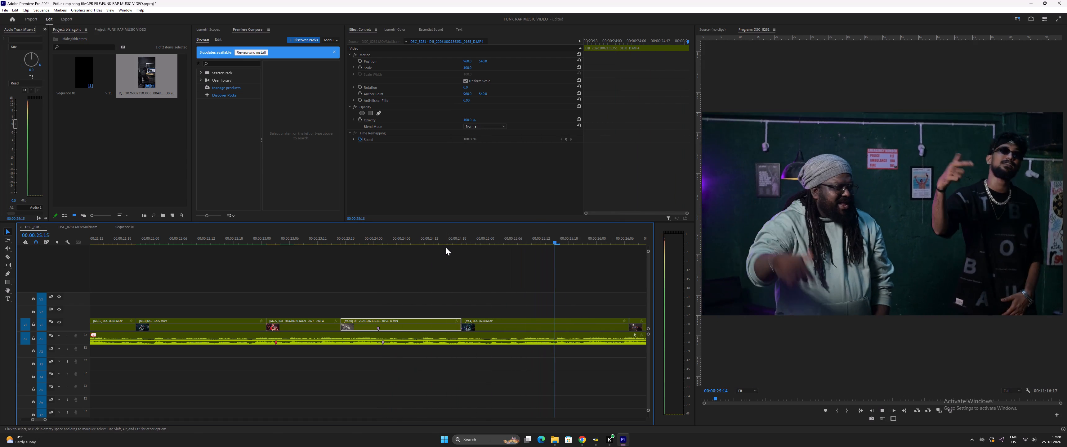
pyautogui.press('space')
pyautogui.scroll(-7, 397, 251)
pyautogui.scroll(-17, 394, 255)
pyautogui.press('space')
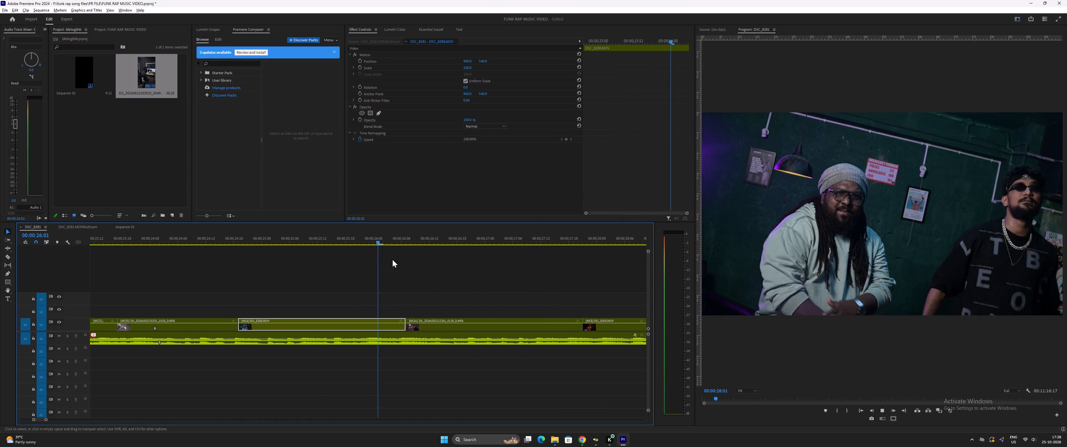
pyautogui.scroll(-7, 399, 260)
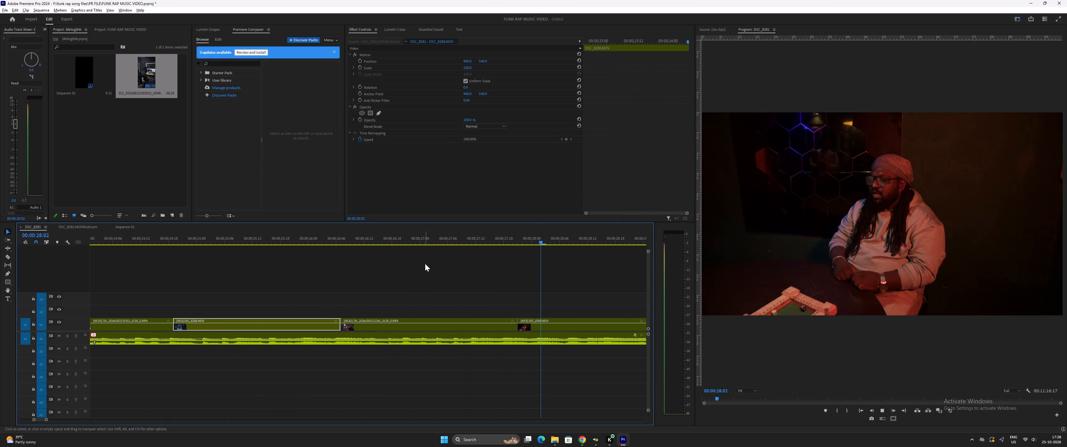
pyautogui.press('space')
pyautogui.click(342, 243)
pyautogui.press('space')
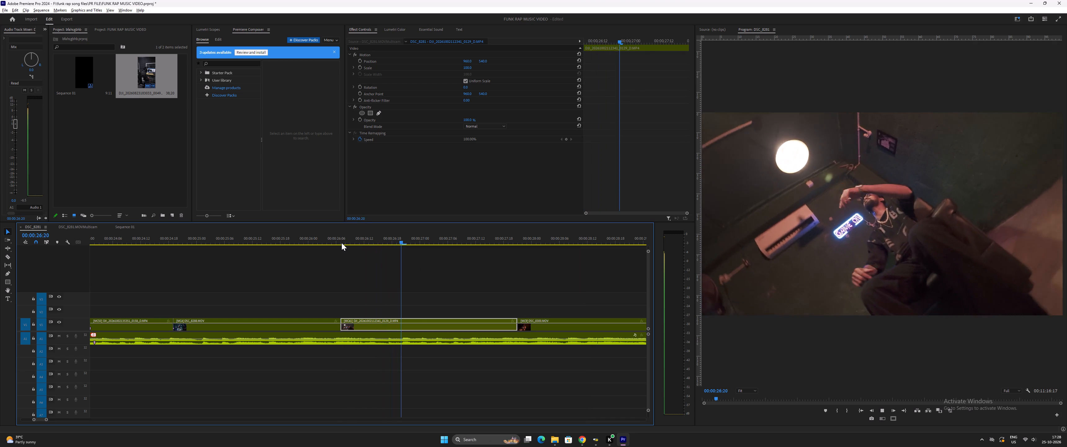
pyautogui.press('space')
pyautogui.press('space')
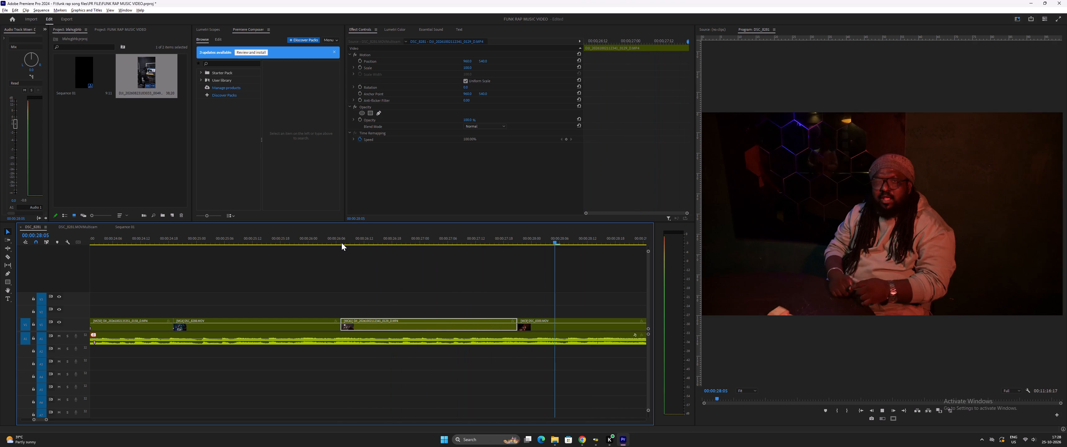
pyautogui.press('space')
pyautogui.press('-')
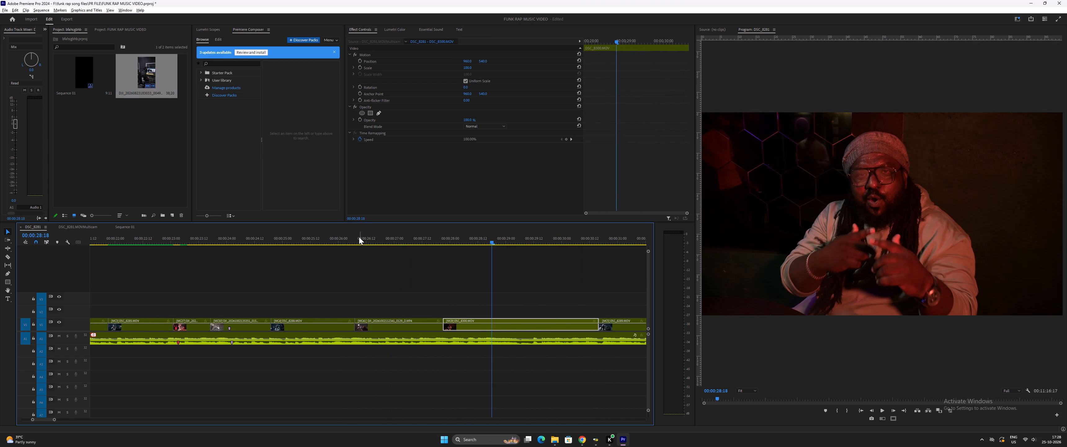
pyautogui.write('-')
pyautogui.press('space')
pyautogui.press('space')
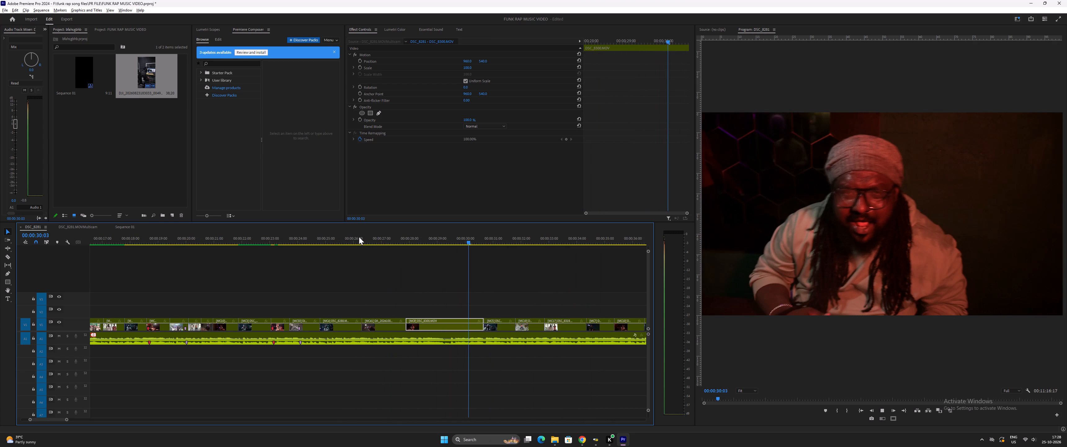
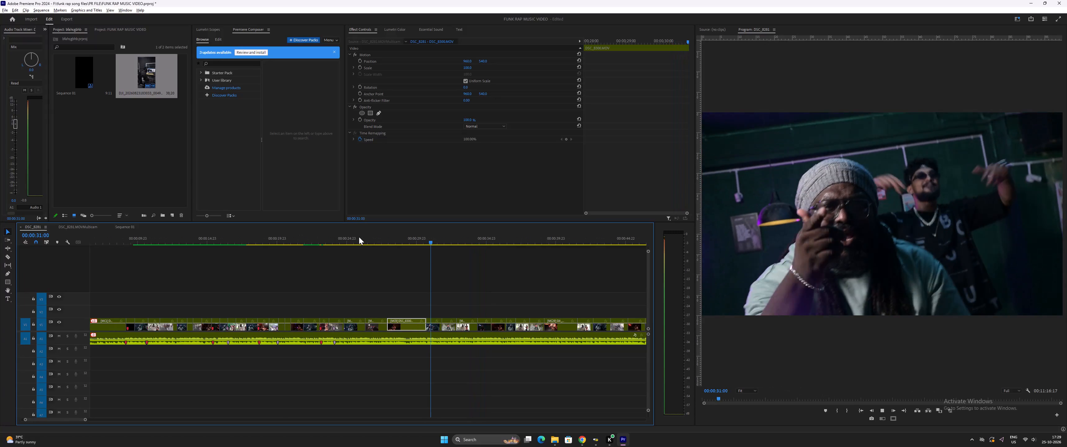
# Replay the section after the cut at about 00:00:26:07 and examine the beat in the tilted armchair shot up to about 00:00:27:14.
pyautogui.click(371, 241)
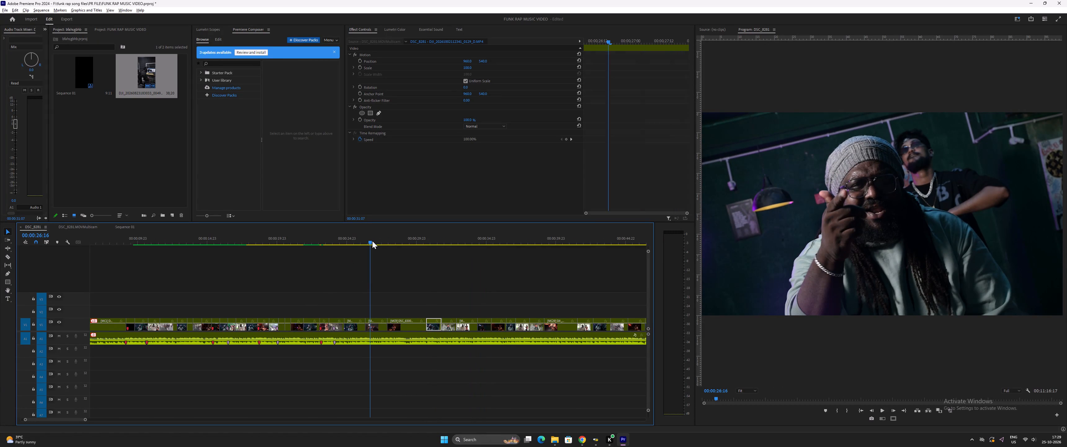
pyautogui.press('space')
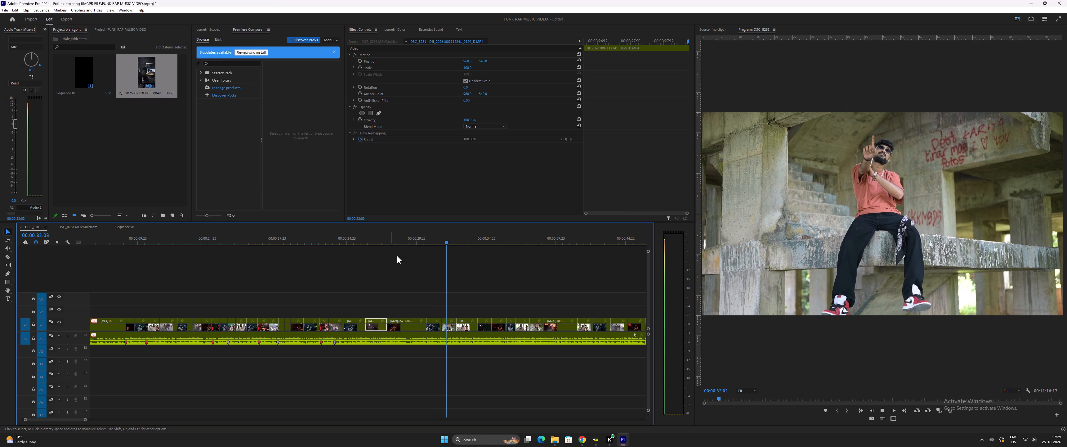
pyautogui.press('space')
pyautogui.moveTo(367, 239); pyautogui.dragTo(364, 239)
pyautogui.press('space')
pyautogui.write('=')
pyautogui.press('=')
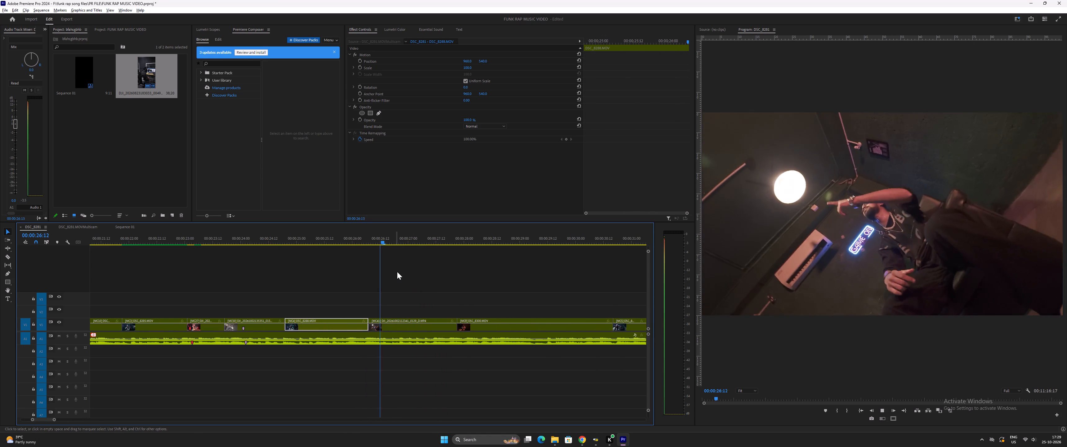
pyautogui.press('space')
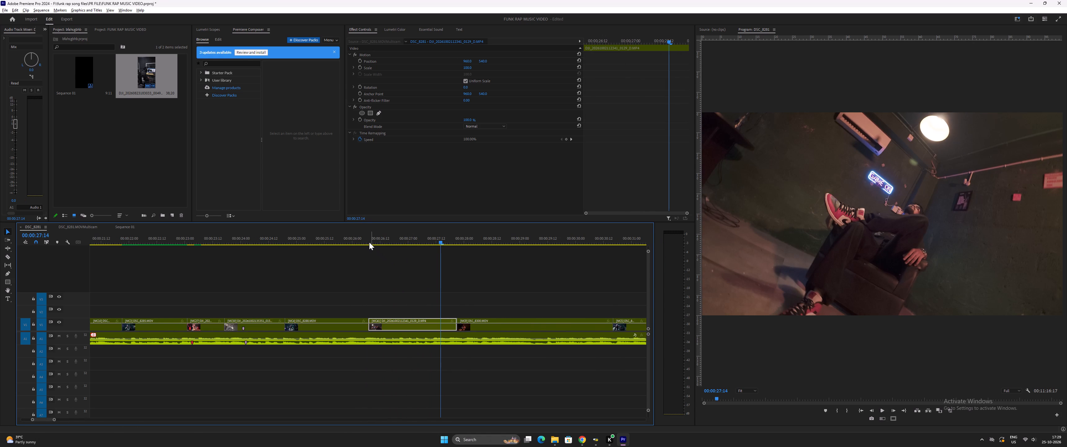
pyautogui.click(369, 242)
pyautogui.press('space')
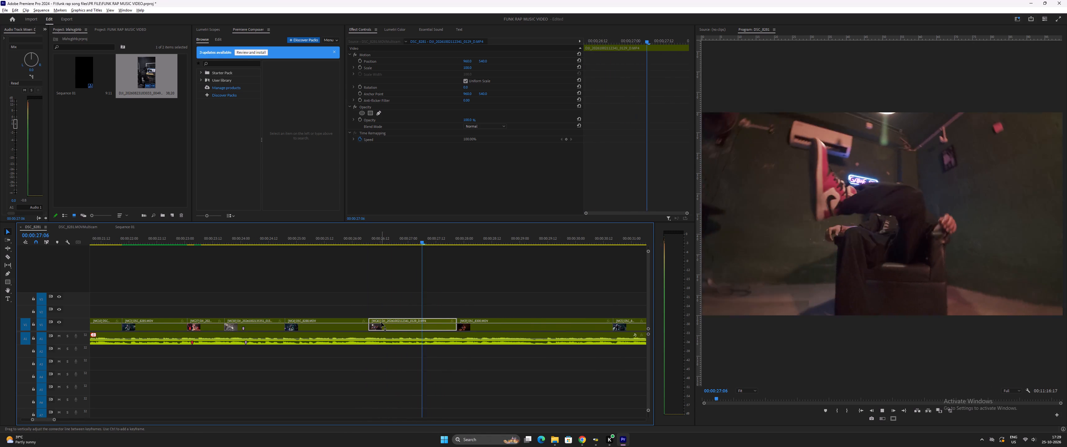
pyautogui.press('space')
pyautogui.click(429, 240)
pyautogui.press('space')
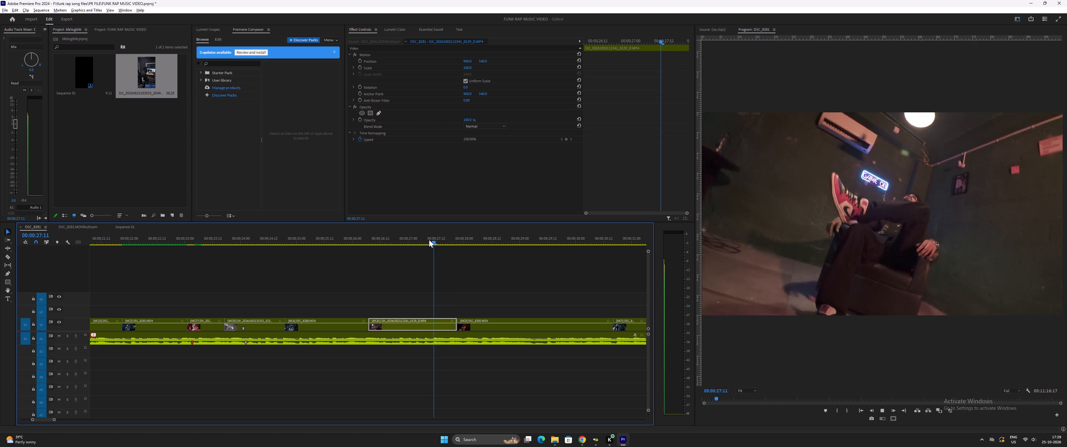
pyautogui.press('space')
pyautogui.moveTo(429, 240); pyautogui.dragTo(424, 240)
pyautogui.click(435, 327)
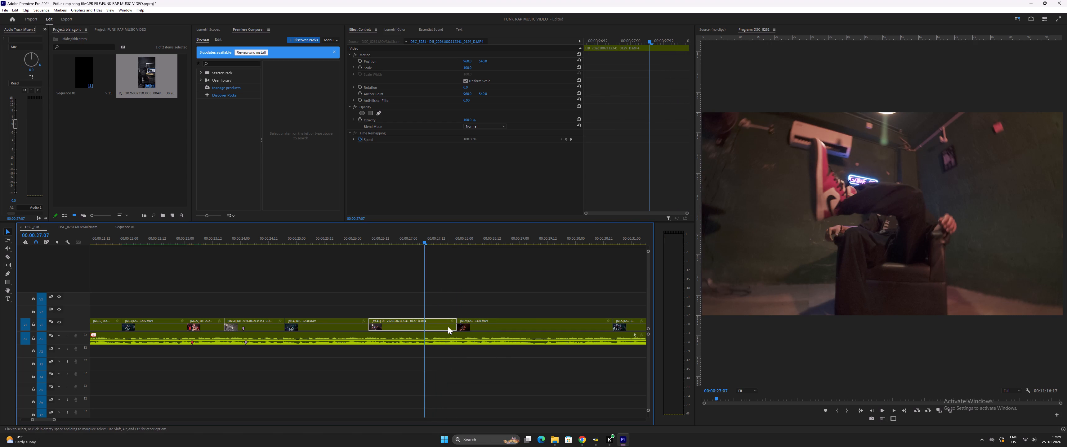
# Play on from 00:00:27:07 into the red-lit hexagon-wall shot and examine its beats up to about 00:00:29:12.
pyautogui.press('space')
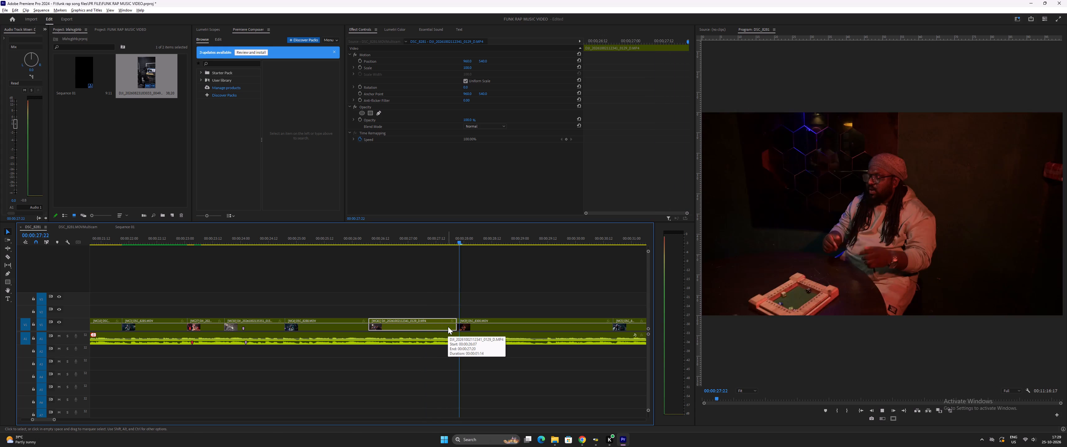
pyautogui.press('space')
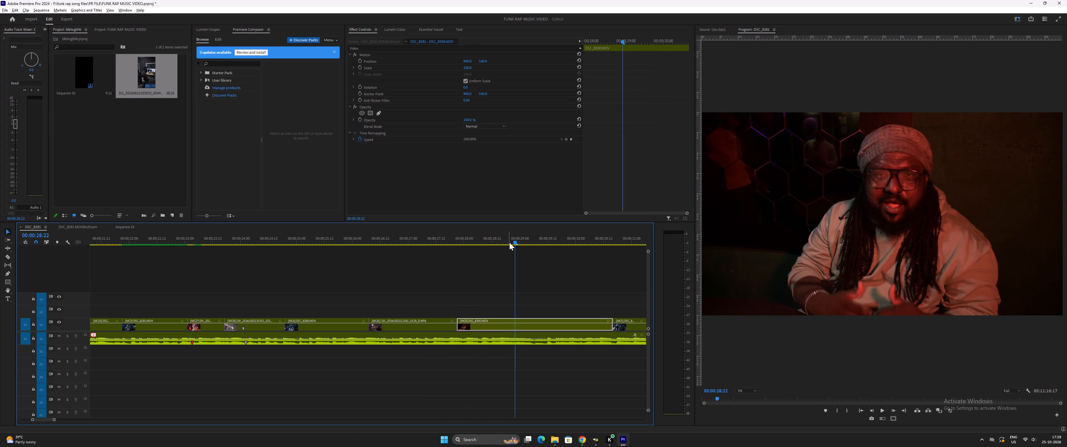
pyautogui.moveTo(513, 242); pyautogui.dragTo(510, 242)
pyautogui.click(510, 242)
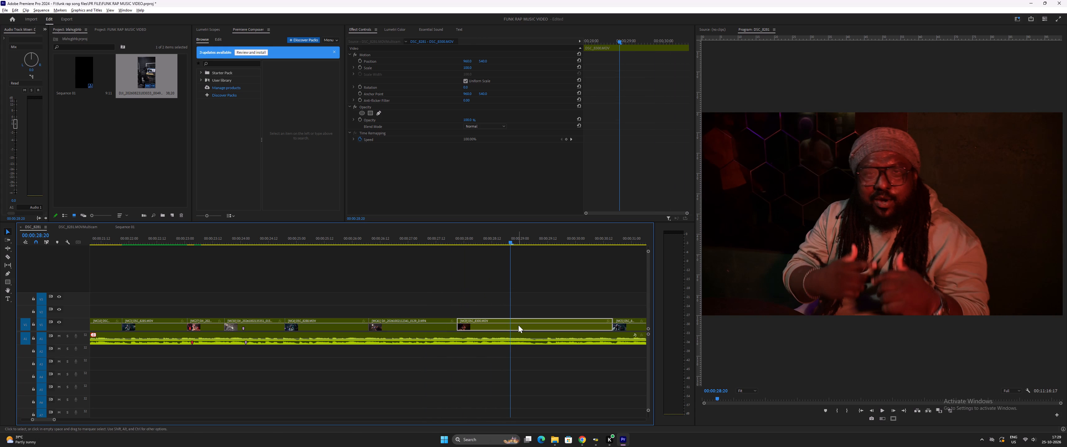
pyautogui.click(518, 327)
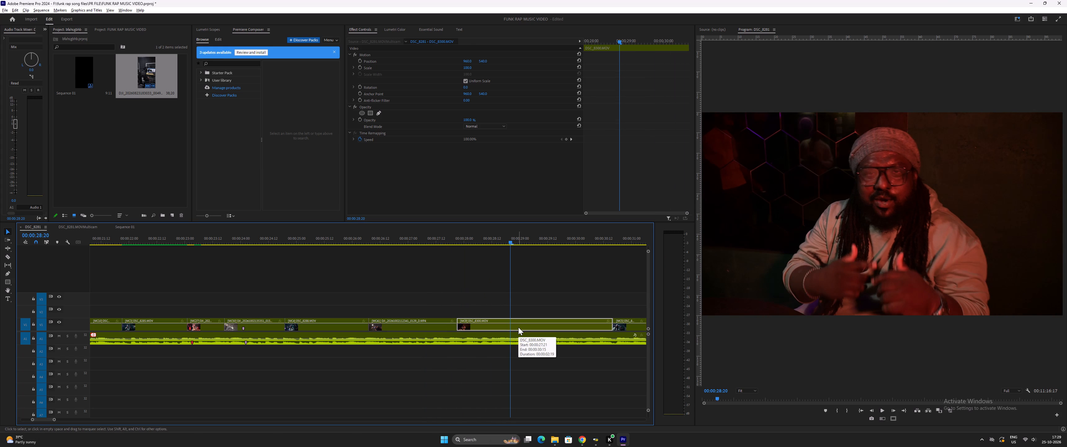
pyautogui.press('space')
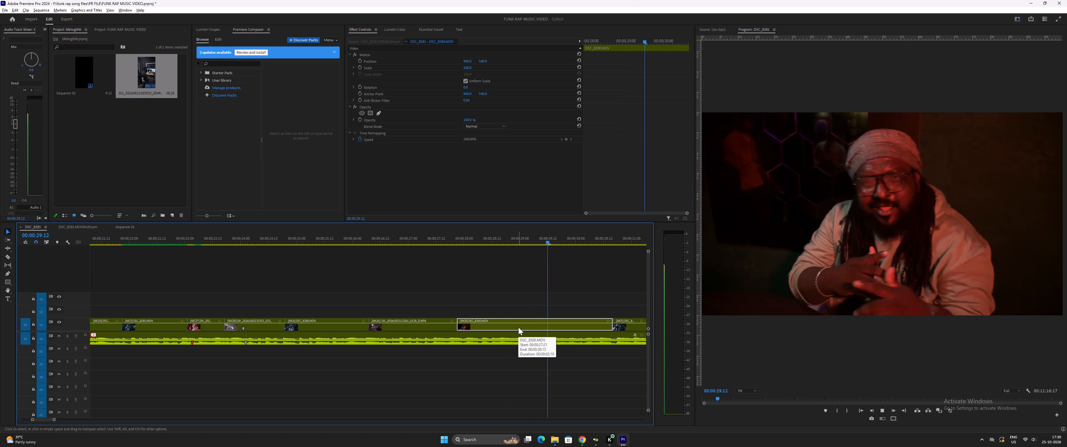
pyautogui.press('space')
# Find the beat in the tilted armchair clip and add a red clip marker at 00:00:26:23.
pyautogui.click(380, 242)
pyautogui.press('space')
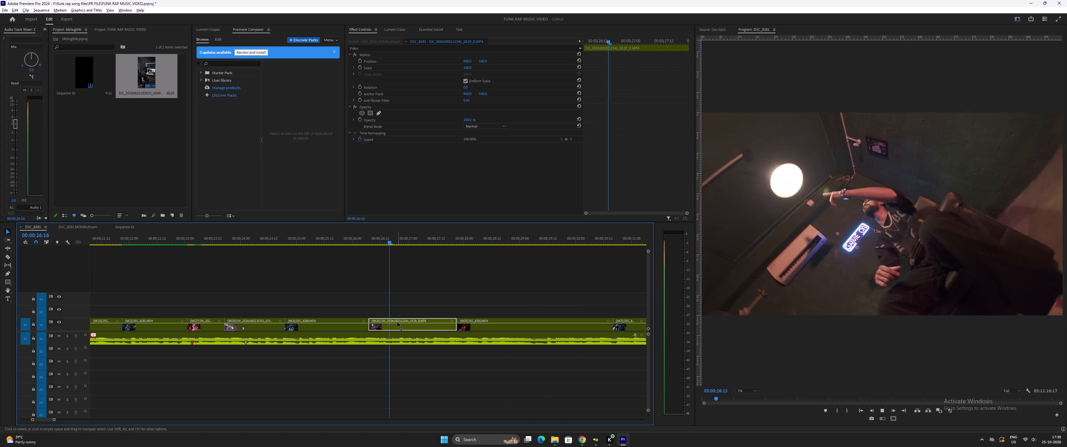
pyautogui.press('space')
pyautogui.click(417, 325)
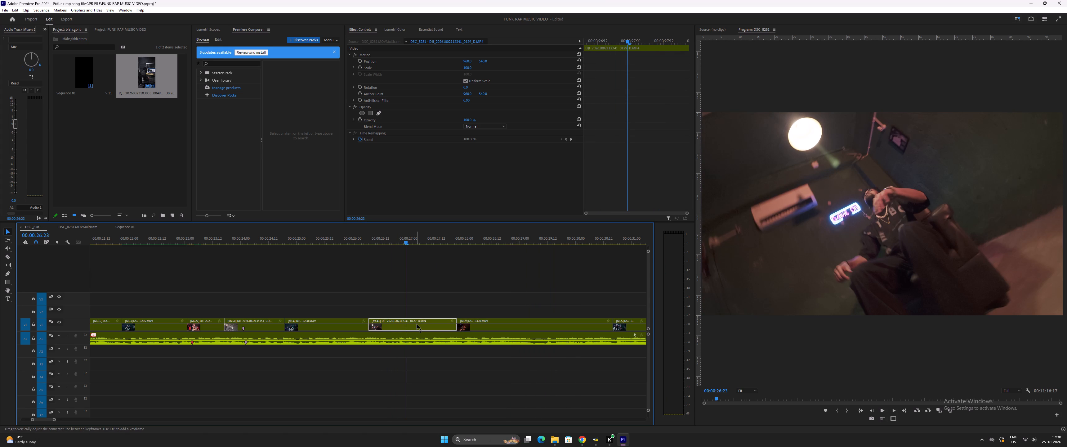
pyautogui.press('m')
pyautogui.press('m')
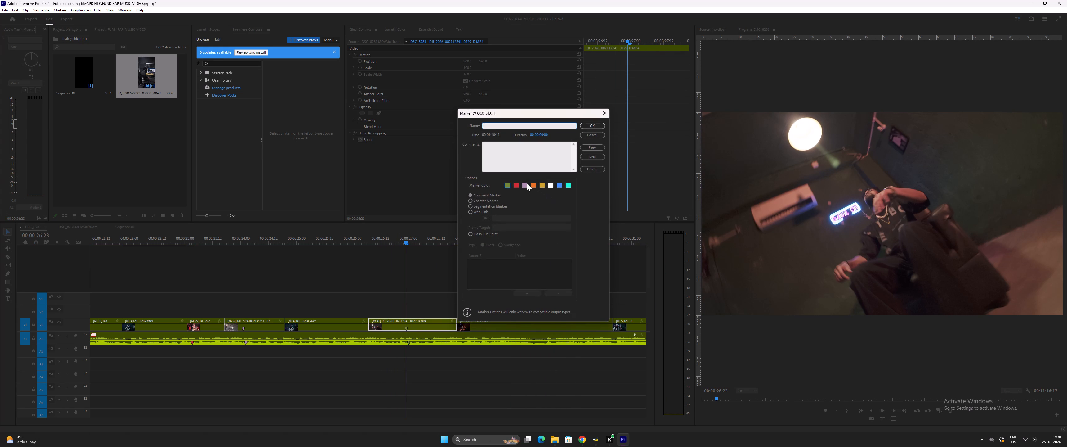
pyautogui.click(516, 183)
pyautogui.click(586, 126)
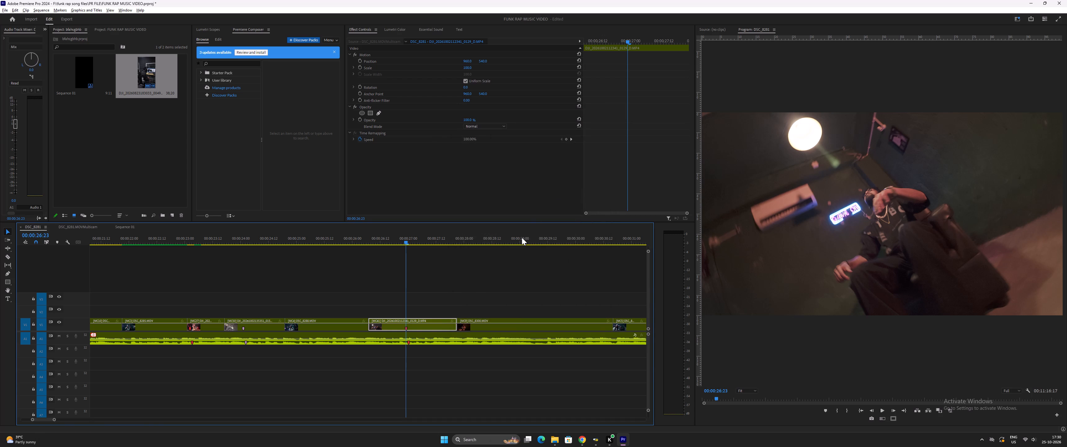
# Find the following beat in the red-lit hexagon-wall clip and add a purple clip marker at 00:00:28:19.
pyautogui.press('space')
pyautogui.press('space')
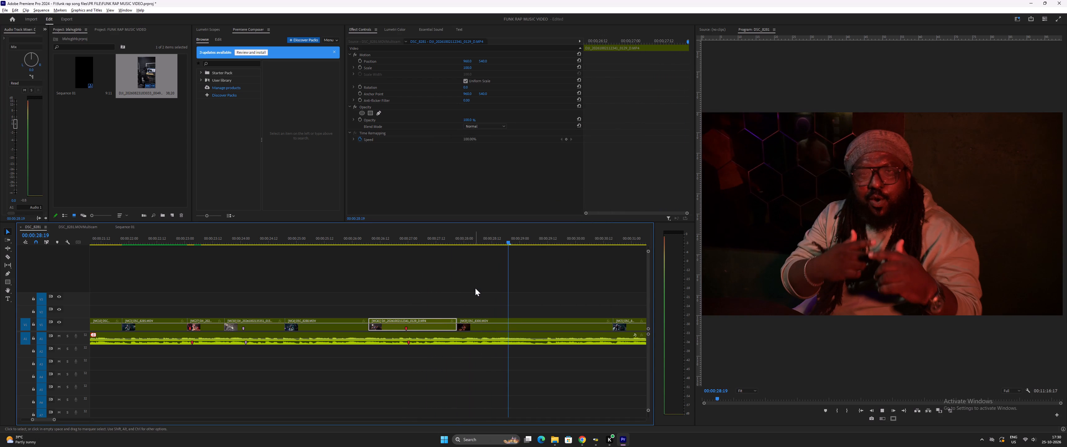
pyautogui.click(516, 326)
pyautogui.press('m')
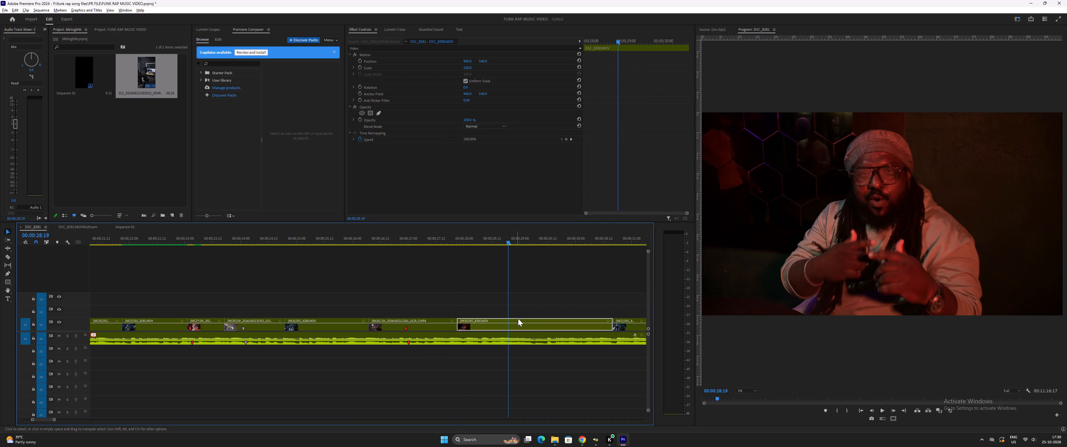
pyautogui.press('m')
pyautogui.click(523, 185)
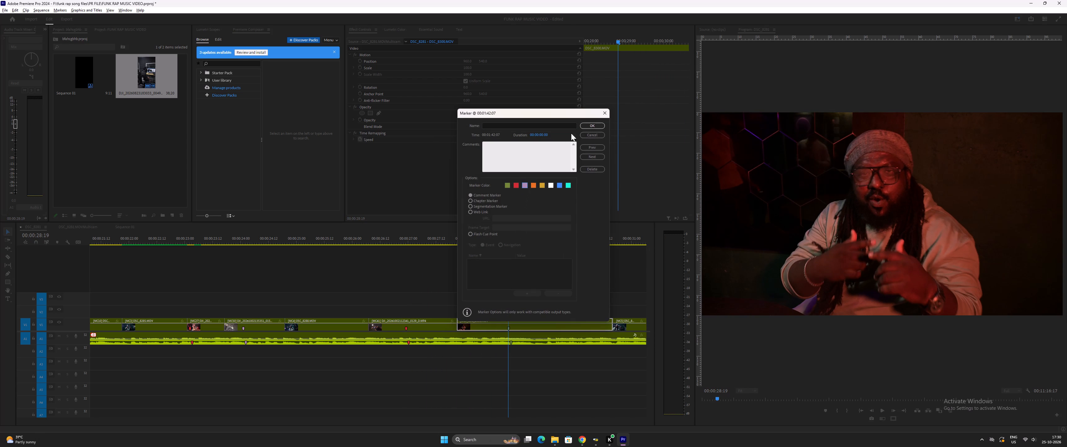
pyautogui.click(587, 127)
# Play on from the purple marker at 00:00:28:19 to about 00:00:39:21, replaying the cuts from about 00:00:32:00.
pyautogui.press('space')
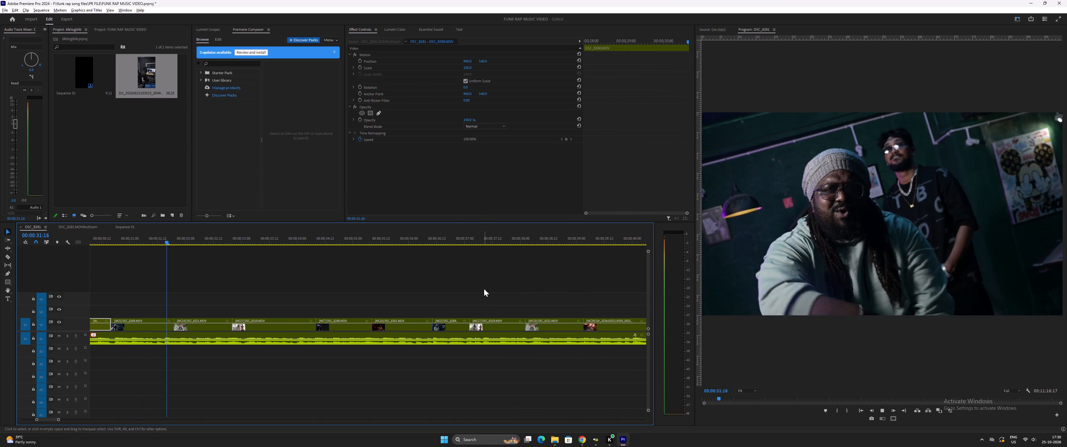
pyautogui.press('space')
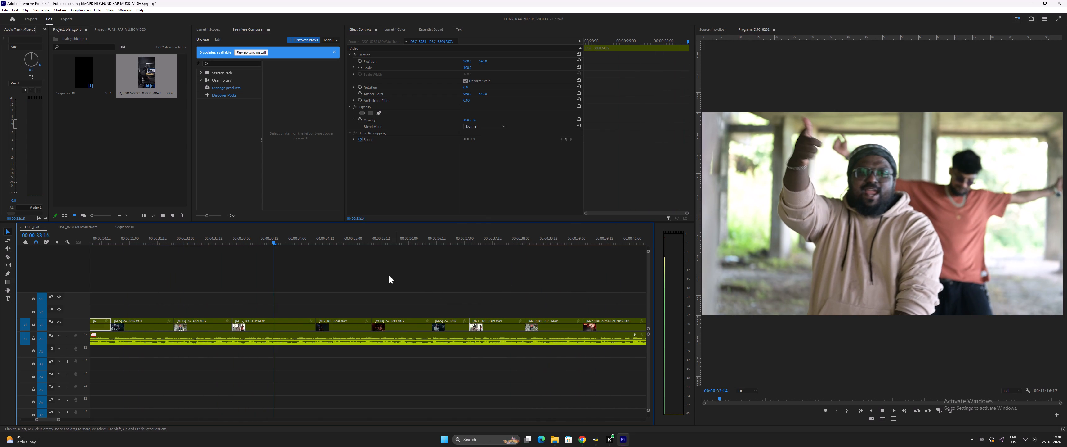
pyautogui.click(174, 236)
pyautogui.press('space')
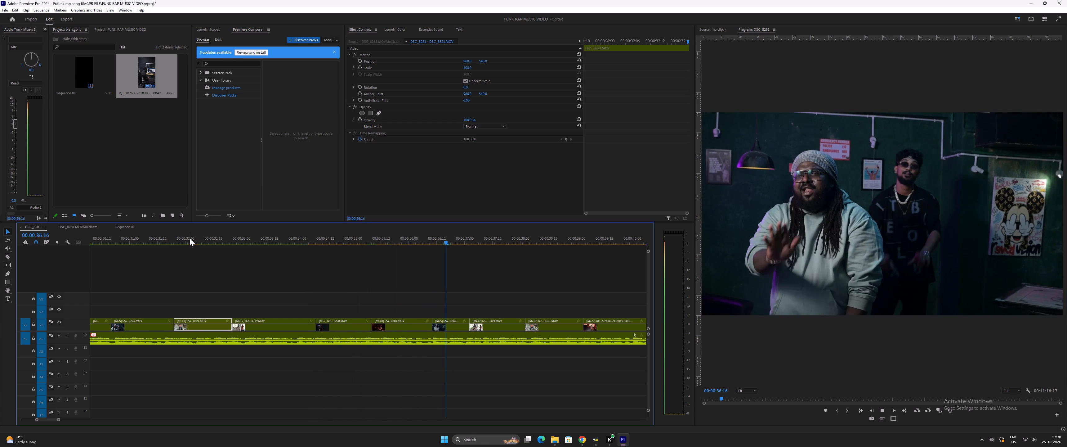
pyautogui.scroll(-7, 223, 260)
pyautogui.press('space')
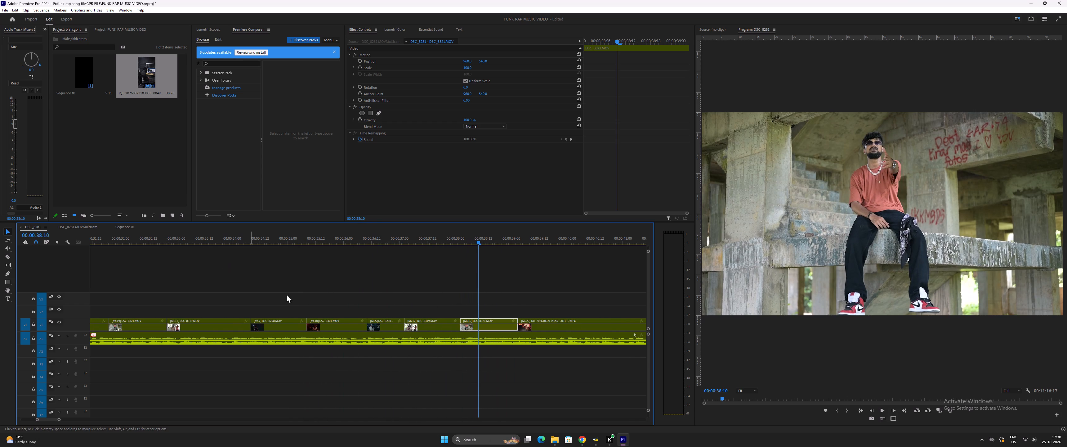
pyautogui.press('space')
pyautogui.scroll(-7, 395, 297)
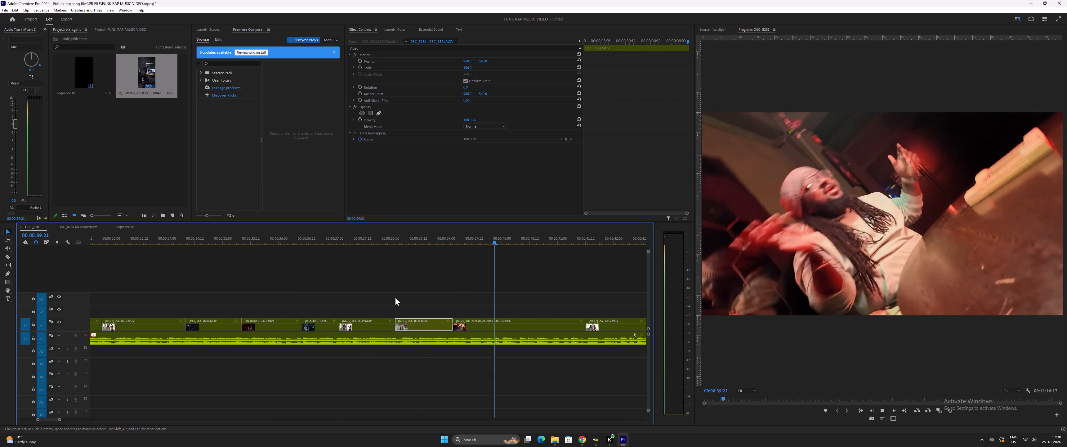
pyautogui.press('space')
# Replay the cut from the concrete-ledge shot to the rotating red-lit table shot, from about 00:00:39:00 to 00:00:41:21.
pyautogui.click(443, 238)
pyautogui.press('space')
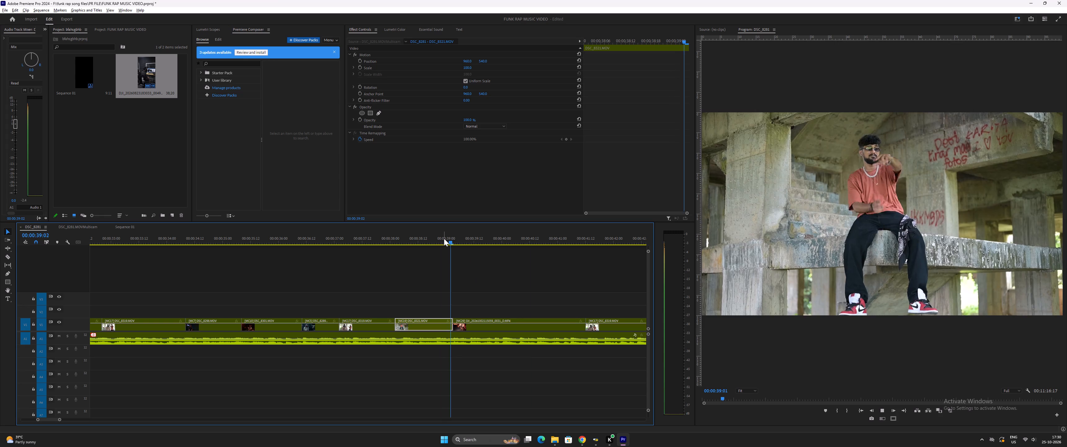
pyautogui.press('space')
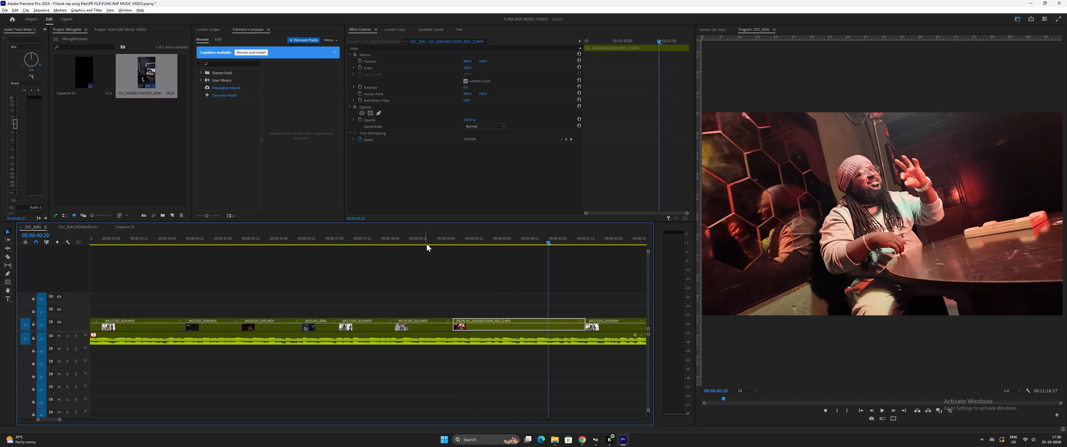
pyautogui.scroll(-8, 458, 272)
pyautogui.press('space')
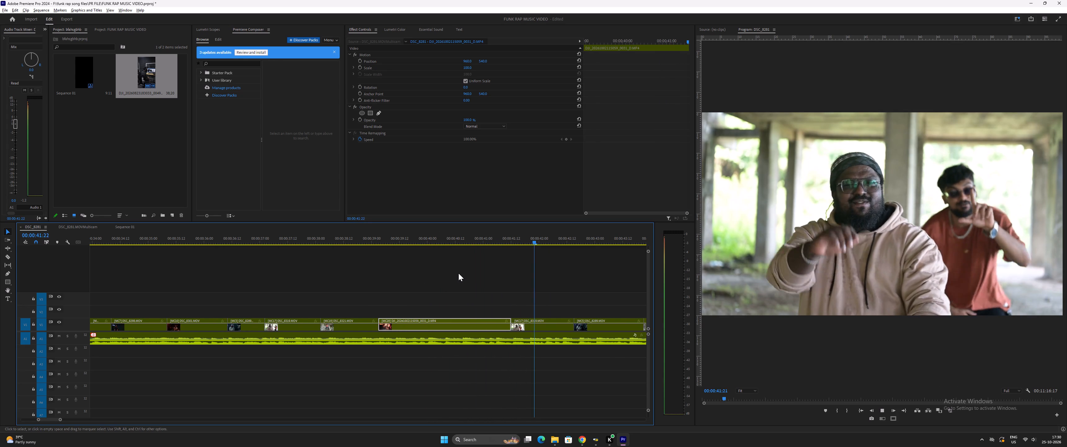
pyautogui.press('space')
# Find the beat near the end of the concrete-ledge clip and add a red clip marker at 00:00:39:01, just before the cut.
pyautogui.click(386, 239)
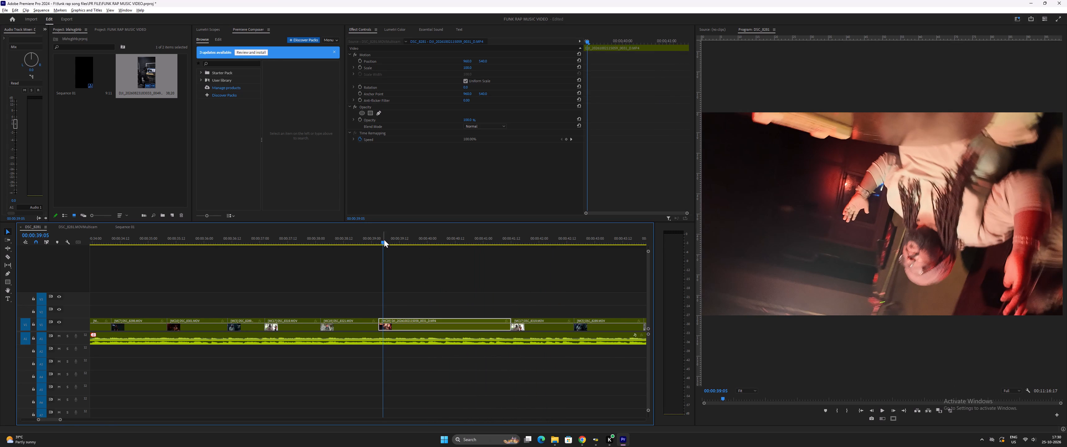
pyautogui.moveTo(384, 240); pyautogui.dragTo(342, 242)
pyautogui.press('space')
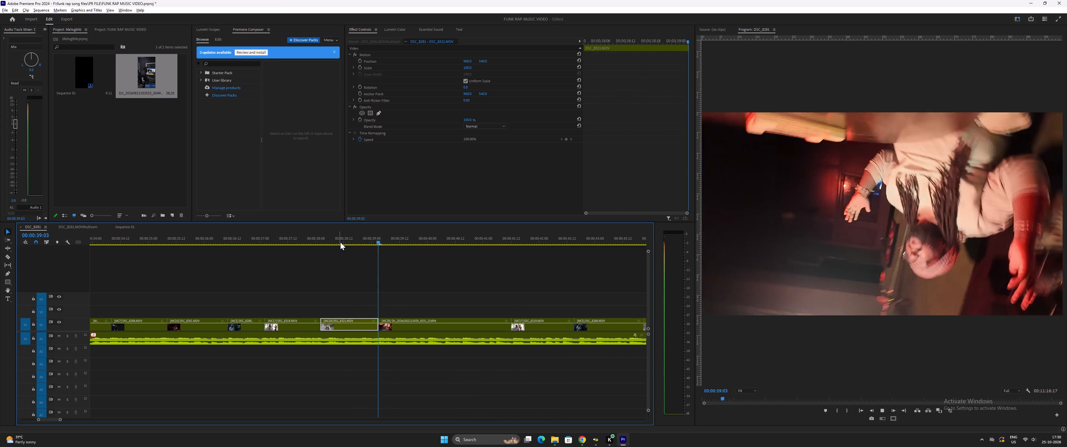
pyautogui.press('space')
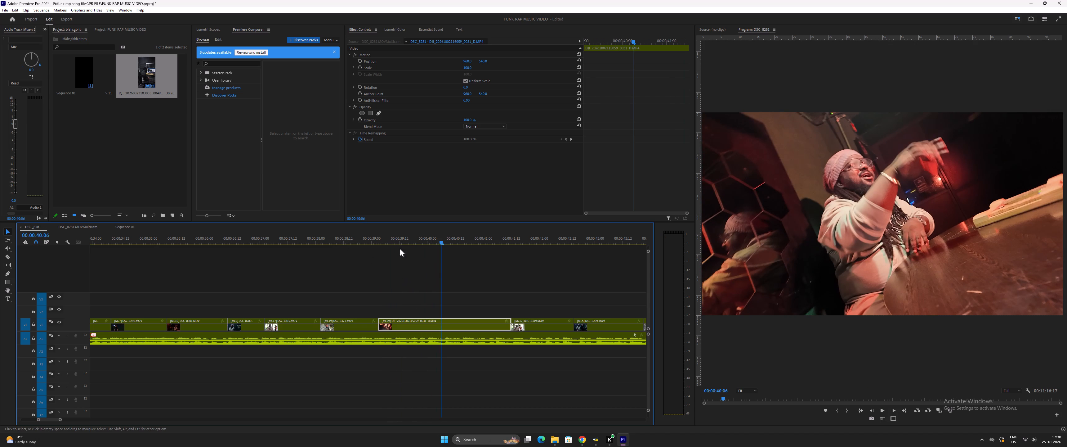
pyautogui.moveTo(377, 241); pyautogui.dragTo(375, 244)
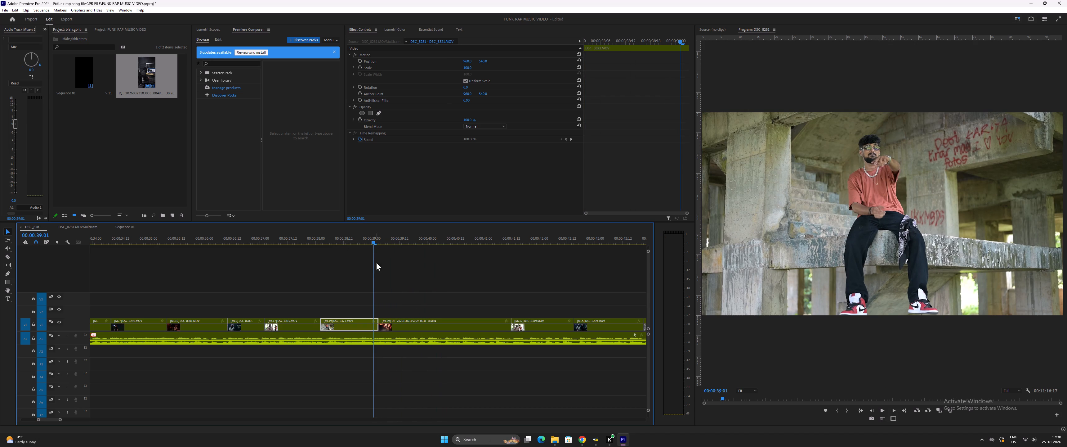
pyautogui.press('m')
pyautogui.press('m')
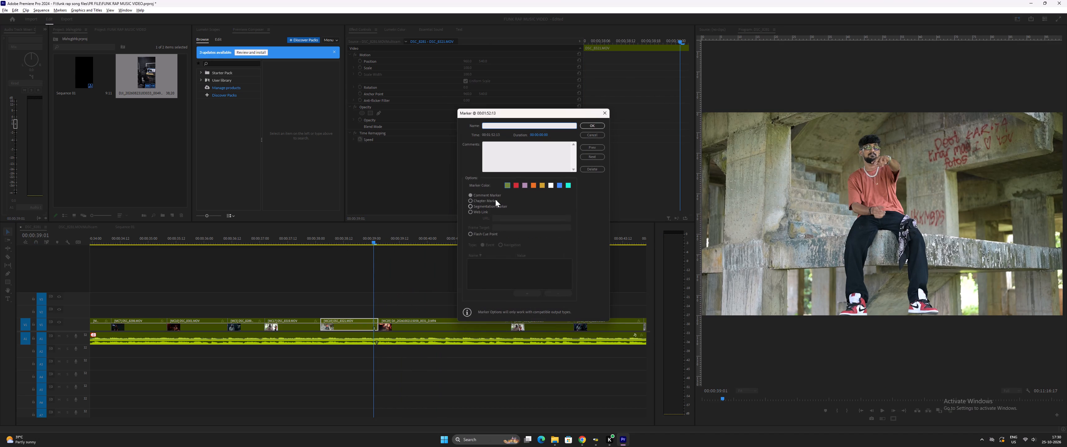
pyautogui.click(516, 185)
pyautogui.click(592, 126)
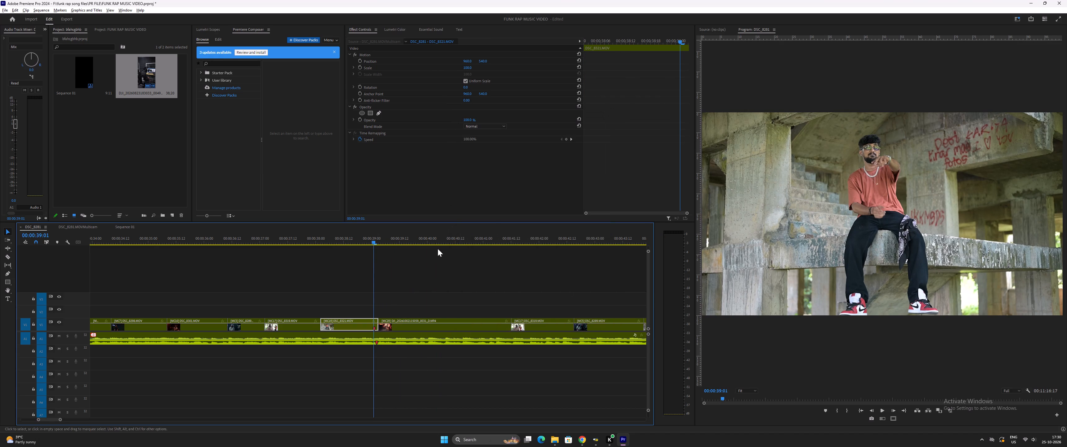
# Find the following beat in the rotating red-lit table clip and add a purple clip marker at 00:00:40:08.
pyautogui.press('space')
pyautogui.press('space')
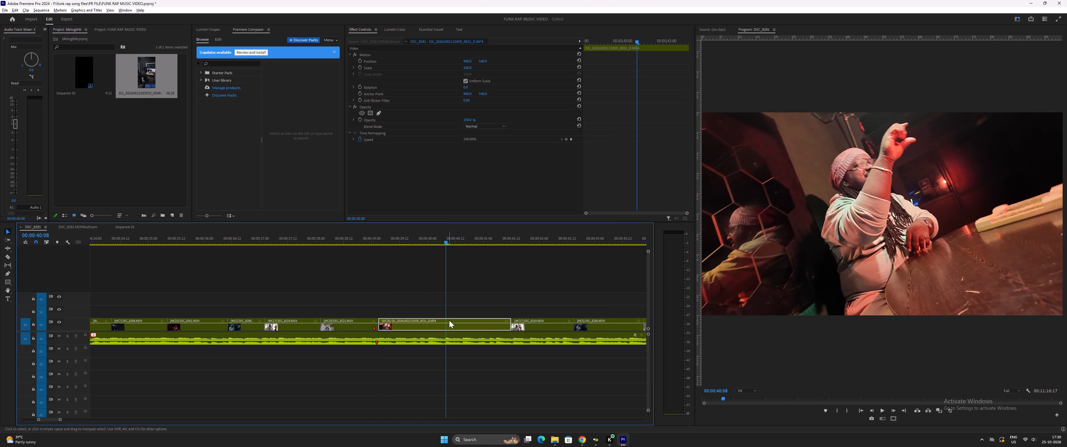
pyautogui.click(453, 327)
pyautogui.write('mm')
pyautogui.click(524, 184)
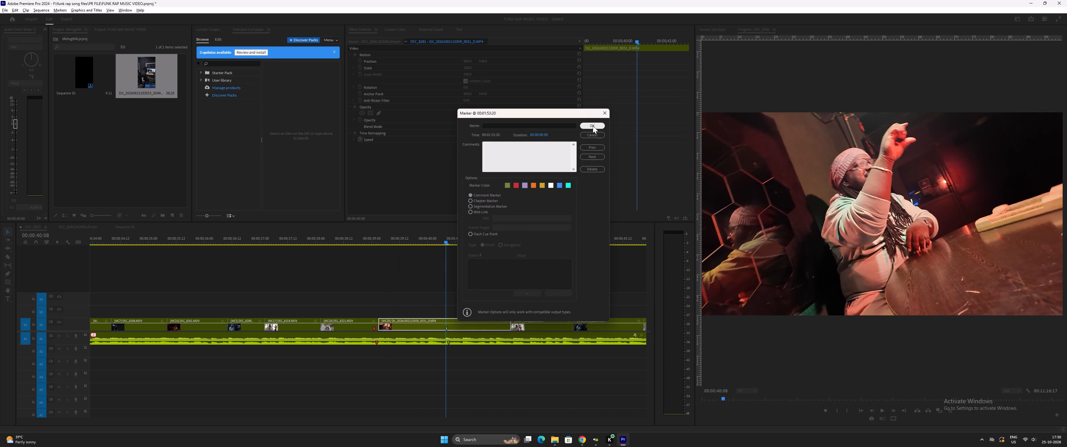
pyautogui.click(593, 126)
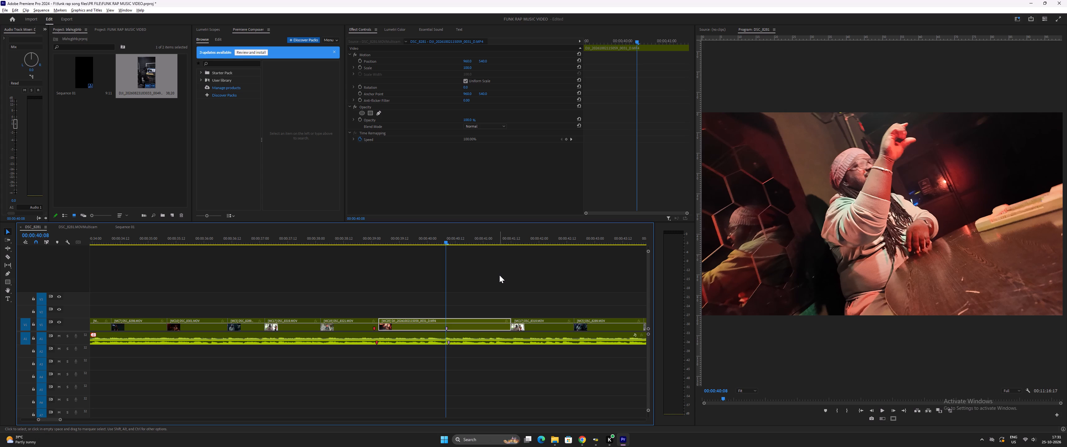
# Play on from the marker at 00:00:40:08 to about 00:00:46:02, replaying the cut into the green-wall two-man shot.
pyautogui.press('space')
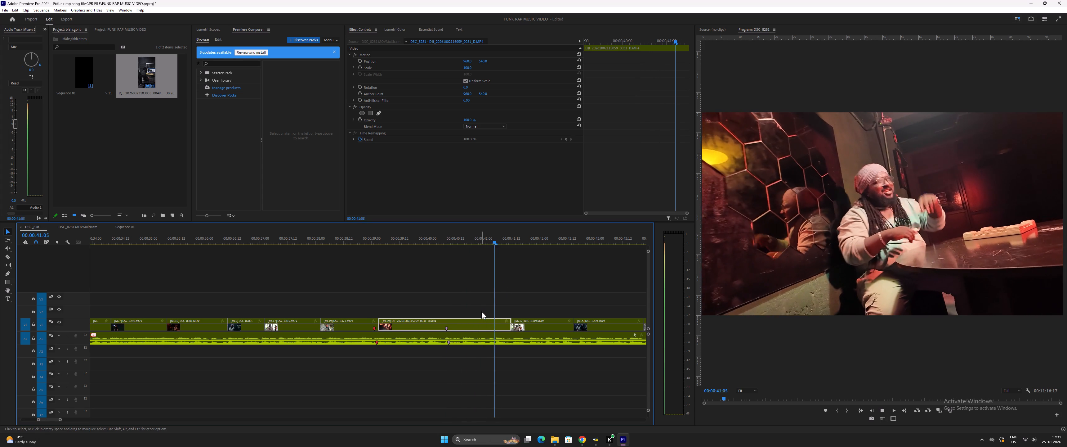
pyautogui.scroll(-7, 461, 325)
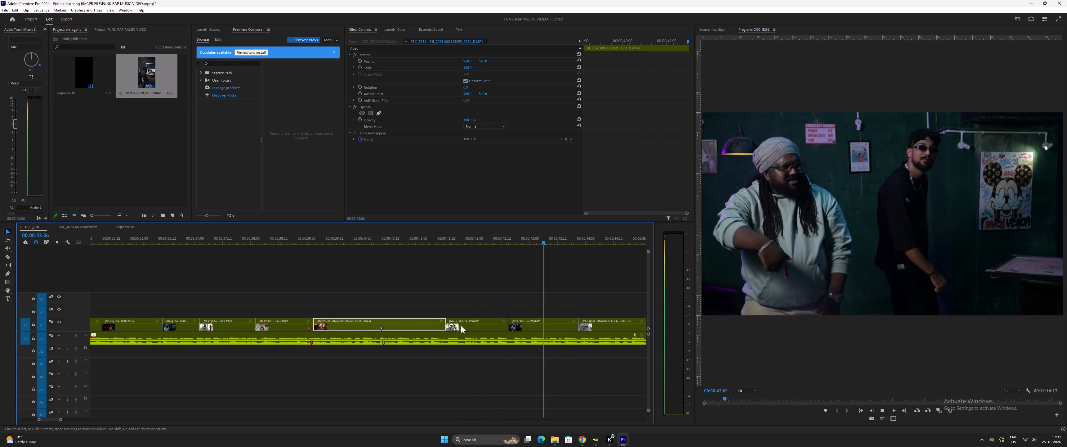
pyautogui.scroll(-5, 460, 326)
pyautogui.press('space')
pyautogui.click(437, 237)
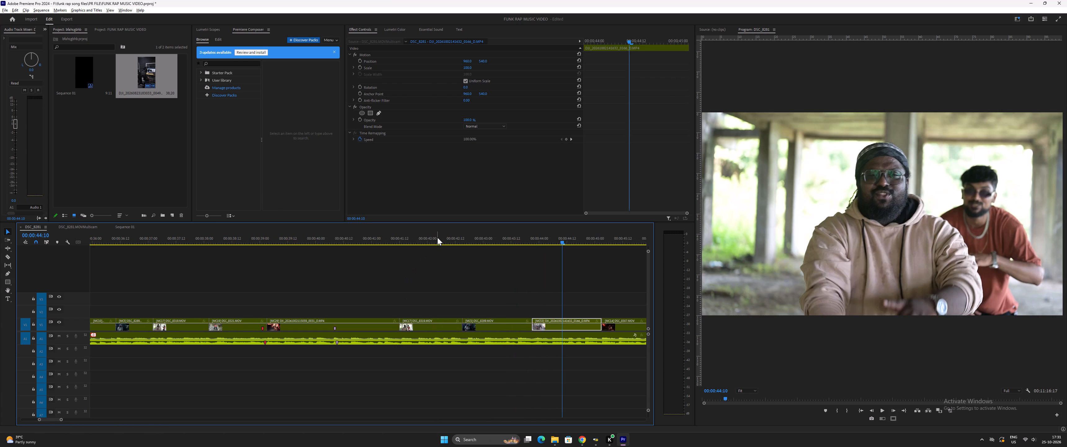
pyautogui.press('space')
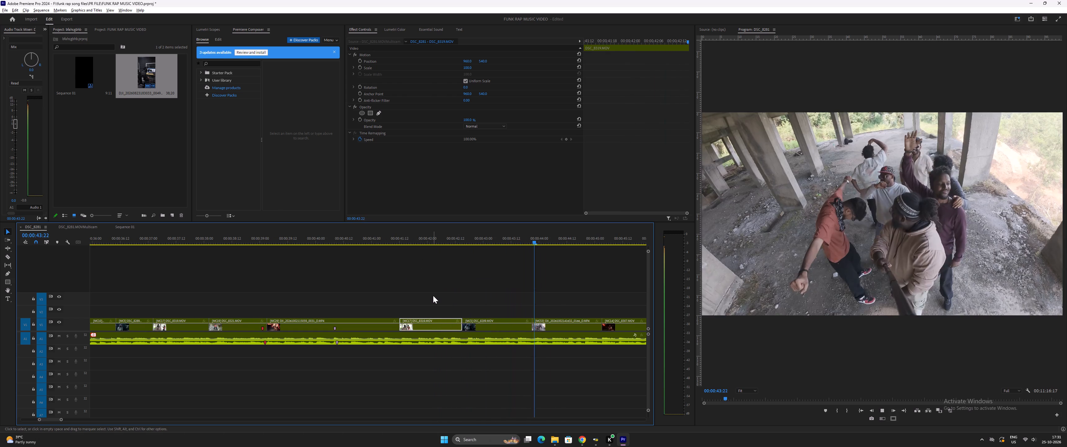
pyautogui.press('space')
pyautogui.click(465, 238)
pyautogui.press('space')
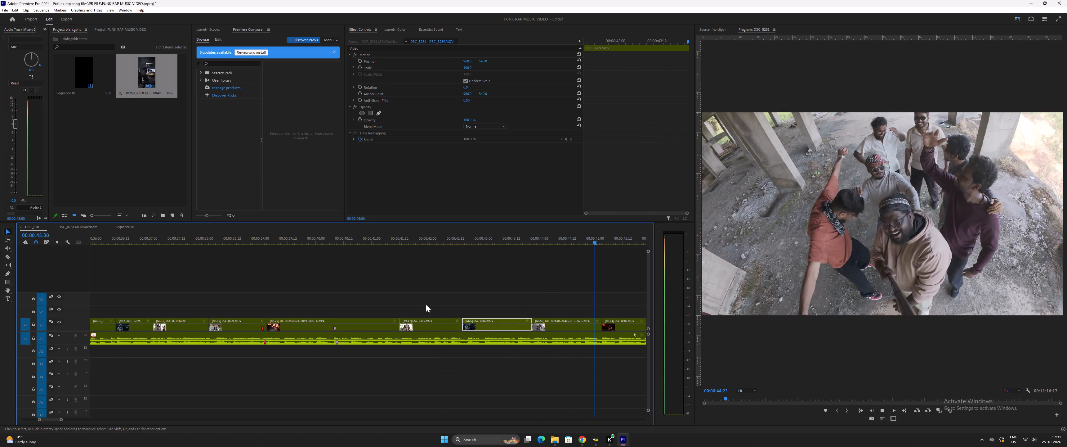
pyautogui.press('space')
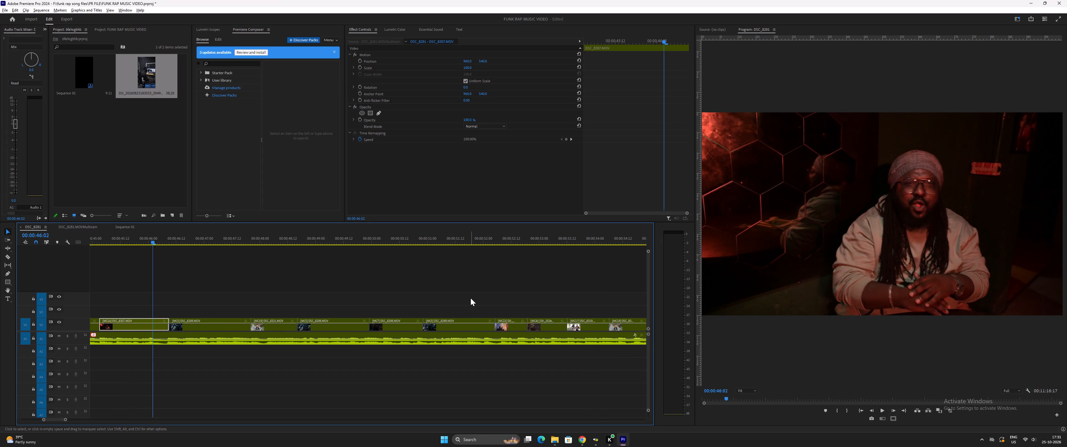
# Replay the green-wall shot and its surrounding cuts, from about 00:00:43:13 to 00:00:47:01 and again from the preceding shot.
pyautogui.press('-')
pyautogui.press('-')
pyautogui.click(279, 242)
pyautogui.press('=')
pyautogui.press('=')
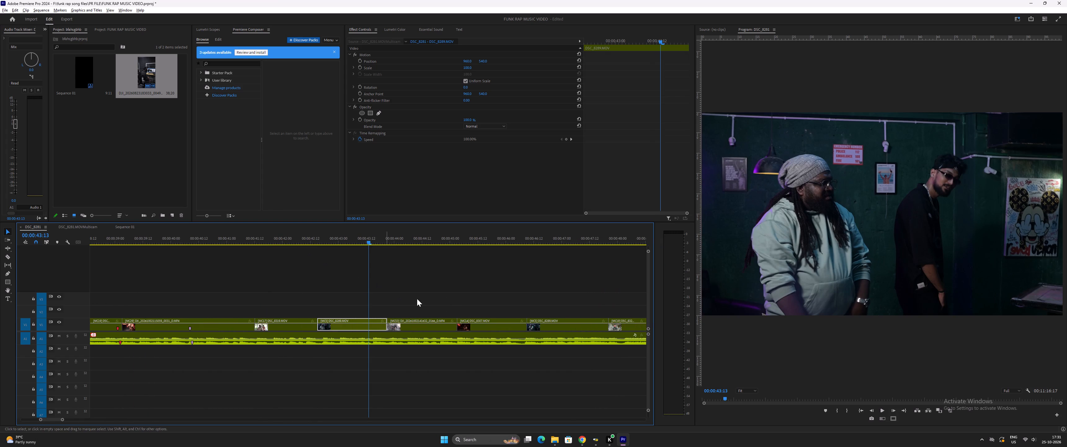
pyautogui.press('space')
pyautogui.press('-')
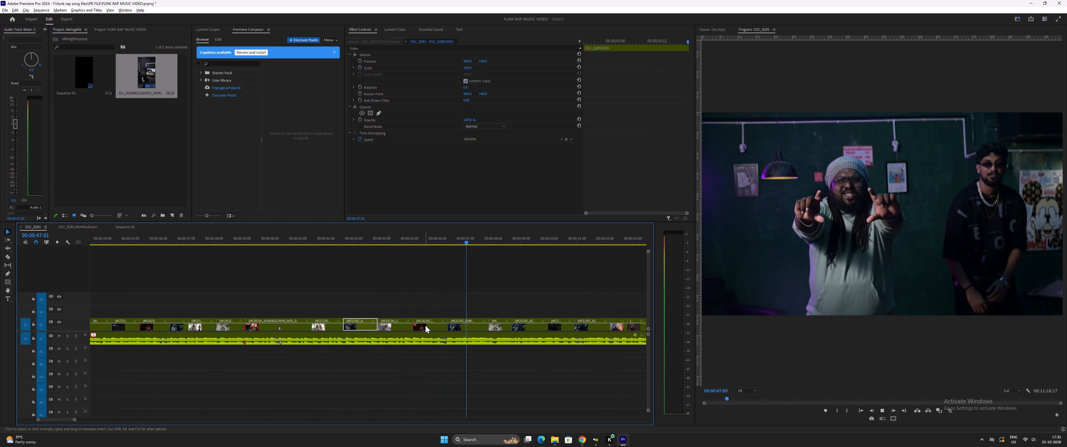
pyautogui.press('space')
pyautogui.click(314, 237)
pyautogui.press('space')
pyautogui.press('=')
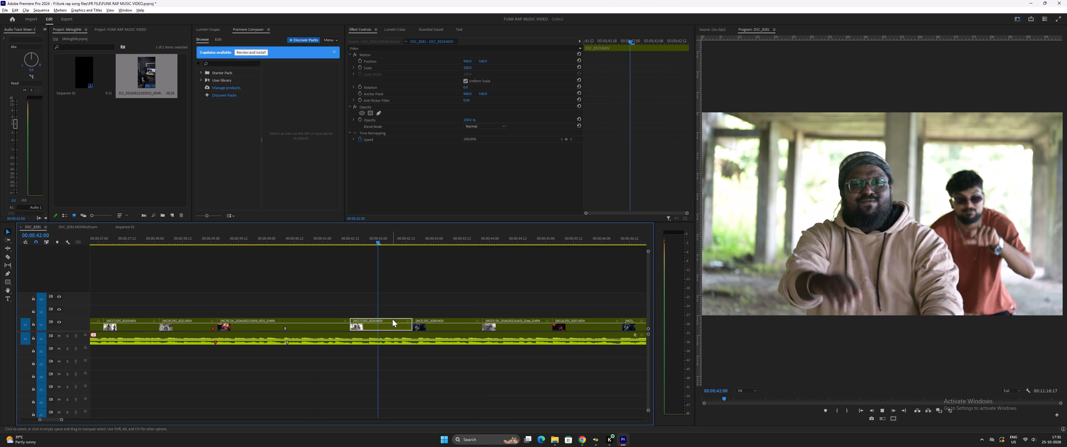
pyautogui.press('space')
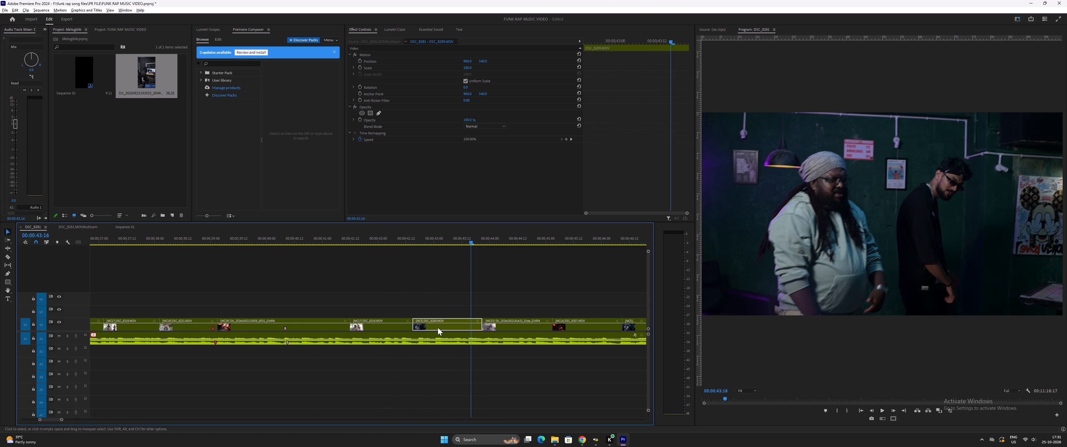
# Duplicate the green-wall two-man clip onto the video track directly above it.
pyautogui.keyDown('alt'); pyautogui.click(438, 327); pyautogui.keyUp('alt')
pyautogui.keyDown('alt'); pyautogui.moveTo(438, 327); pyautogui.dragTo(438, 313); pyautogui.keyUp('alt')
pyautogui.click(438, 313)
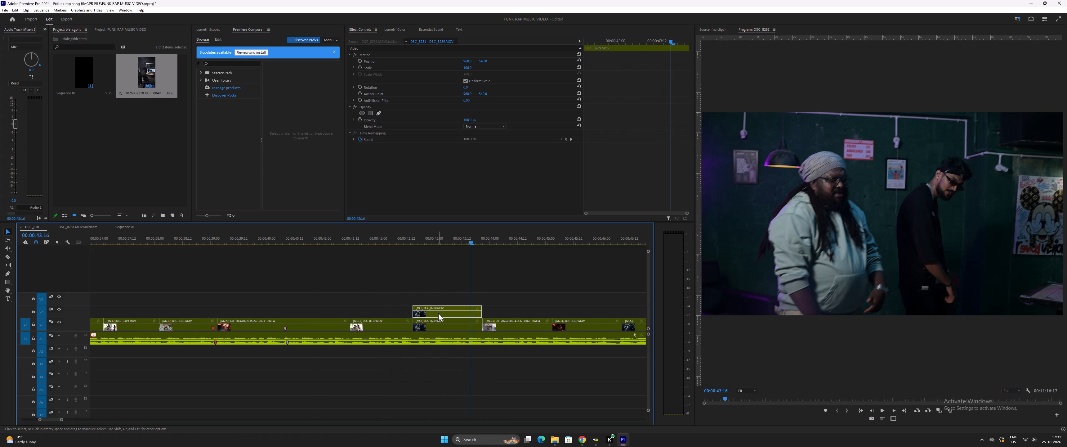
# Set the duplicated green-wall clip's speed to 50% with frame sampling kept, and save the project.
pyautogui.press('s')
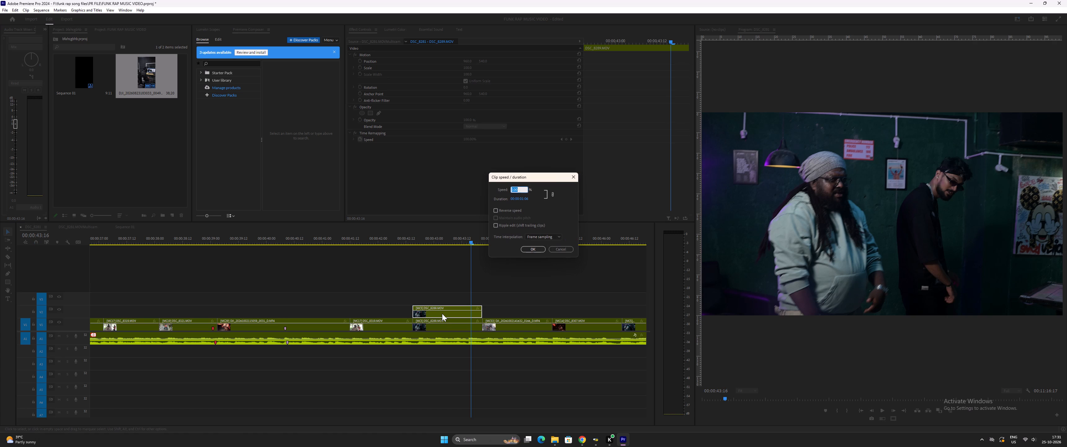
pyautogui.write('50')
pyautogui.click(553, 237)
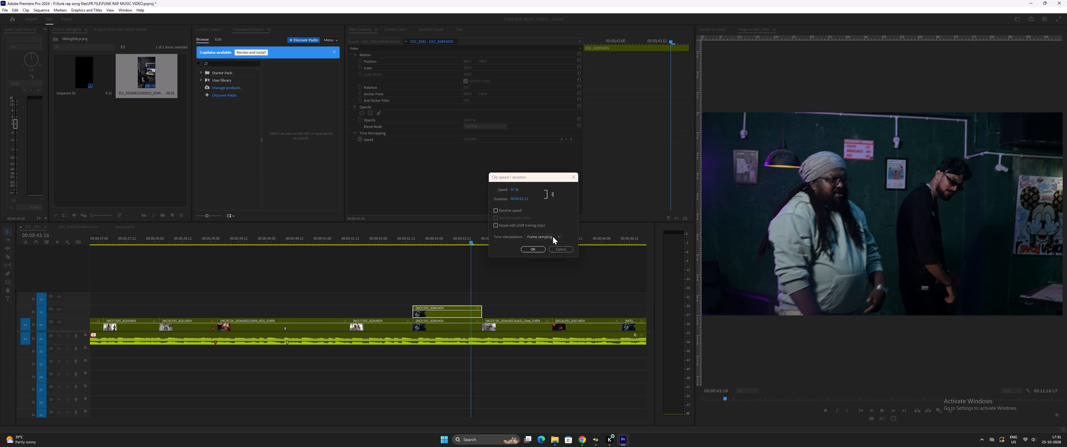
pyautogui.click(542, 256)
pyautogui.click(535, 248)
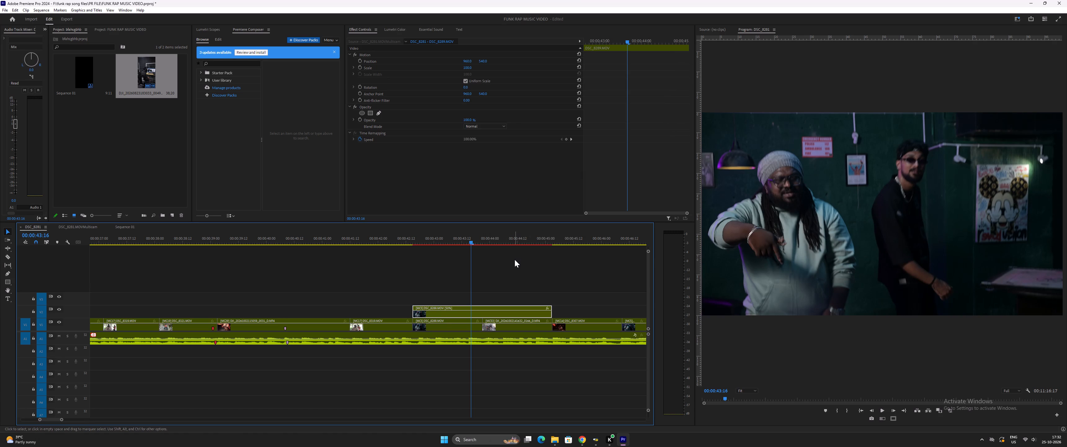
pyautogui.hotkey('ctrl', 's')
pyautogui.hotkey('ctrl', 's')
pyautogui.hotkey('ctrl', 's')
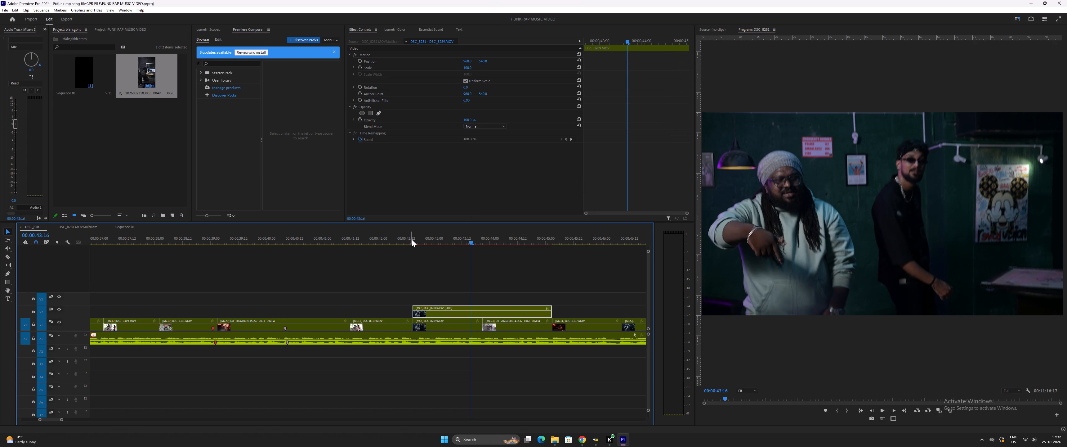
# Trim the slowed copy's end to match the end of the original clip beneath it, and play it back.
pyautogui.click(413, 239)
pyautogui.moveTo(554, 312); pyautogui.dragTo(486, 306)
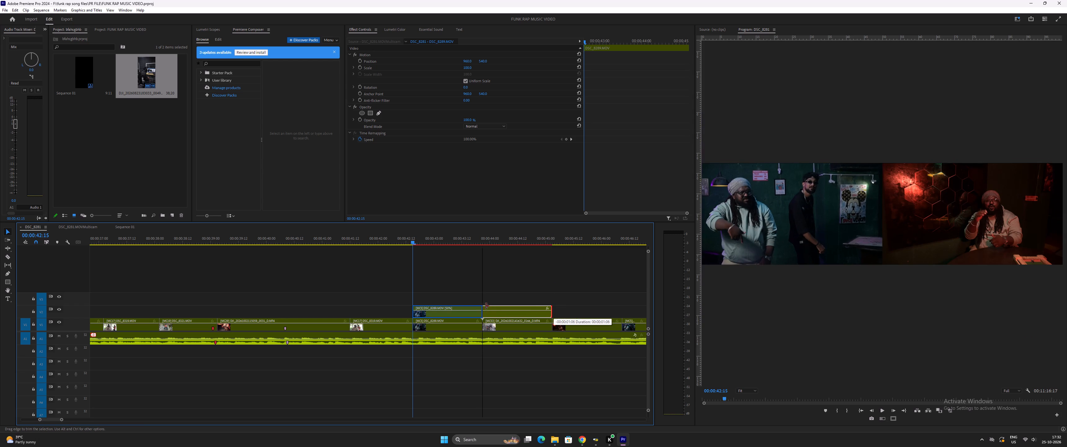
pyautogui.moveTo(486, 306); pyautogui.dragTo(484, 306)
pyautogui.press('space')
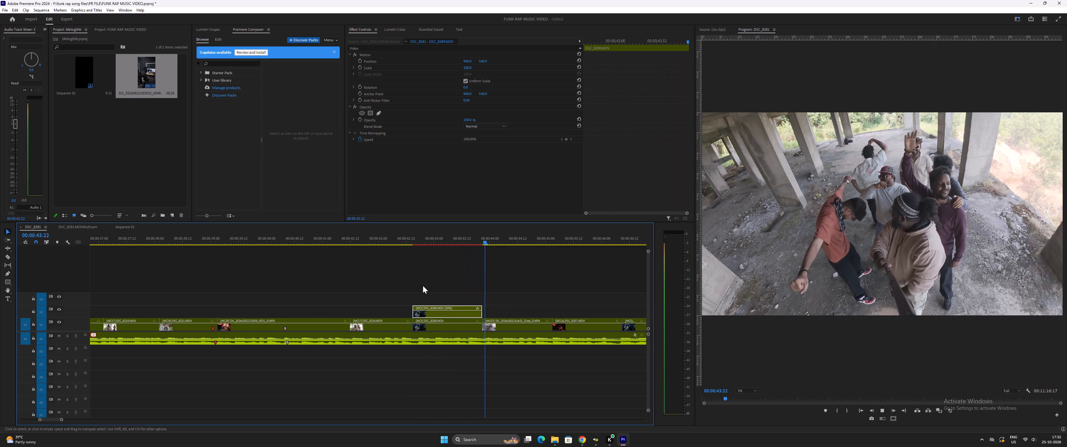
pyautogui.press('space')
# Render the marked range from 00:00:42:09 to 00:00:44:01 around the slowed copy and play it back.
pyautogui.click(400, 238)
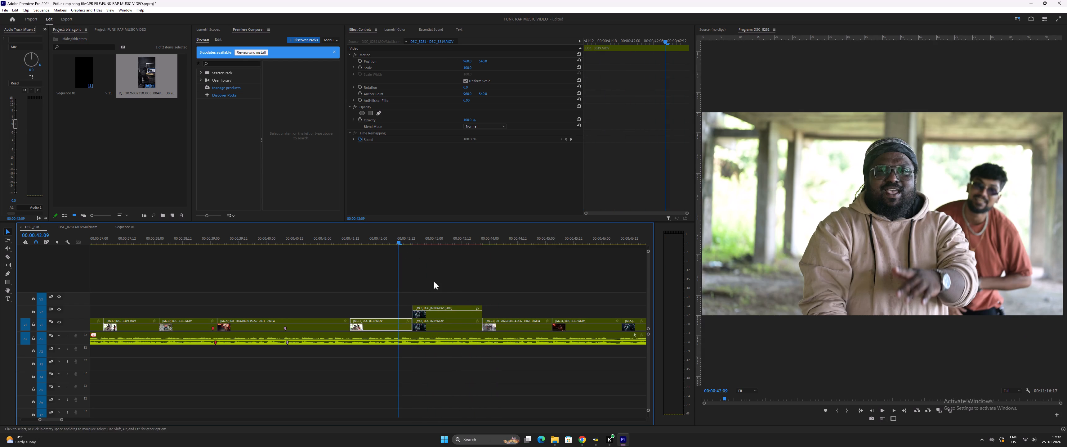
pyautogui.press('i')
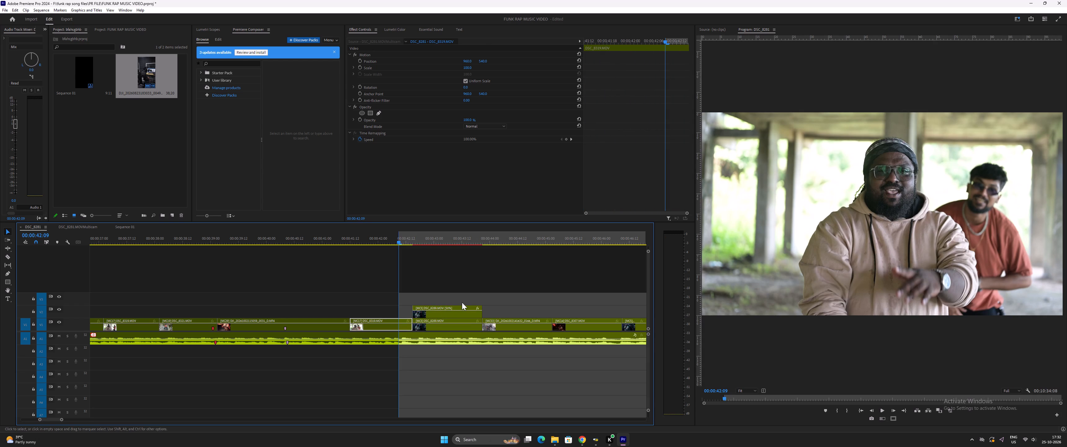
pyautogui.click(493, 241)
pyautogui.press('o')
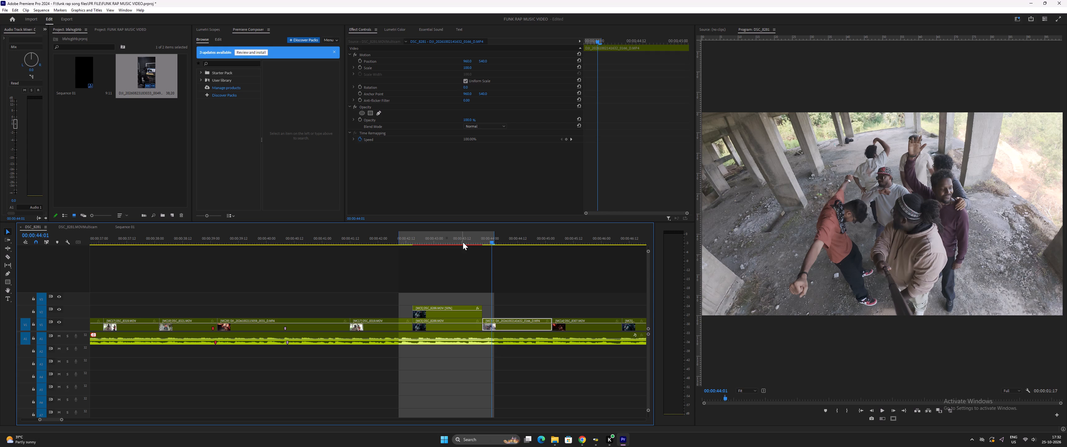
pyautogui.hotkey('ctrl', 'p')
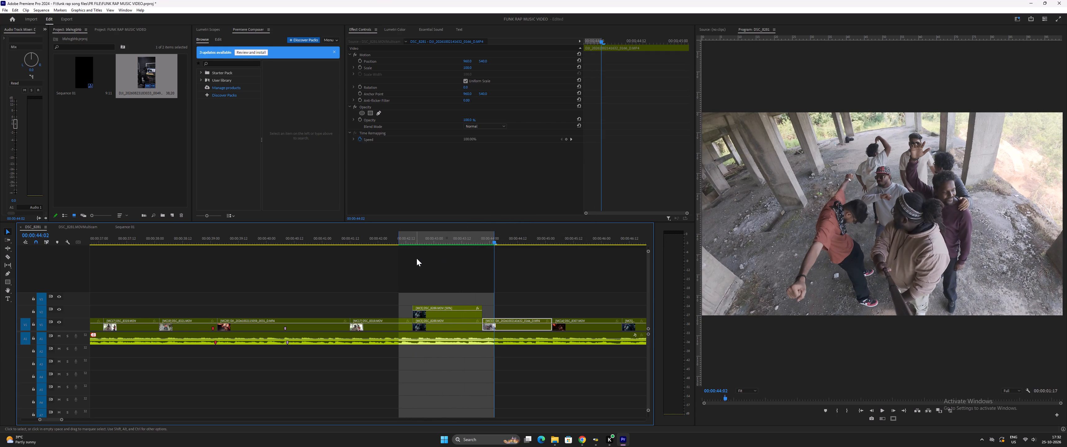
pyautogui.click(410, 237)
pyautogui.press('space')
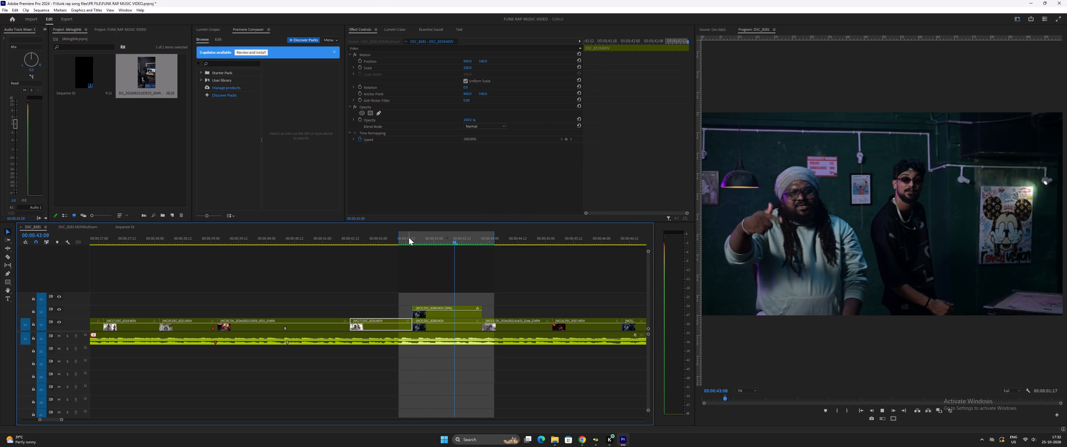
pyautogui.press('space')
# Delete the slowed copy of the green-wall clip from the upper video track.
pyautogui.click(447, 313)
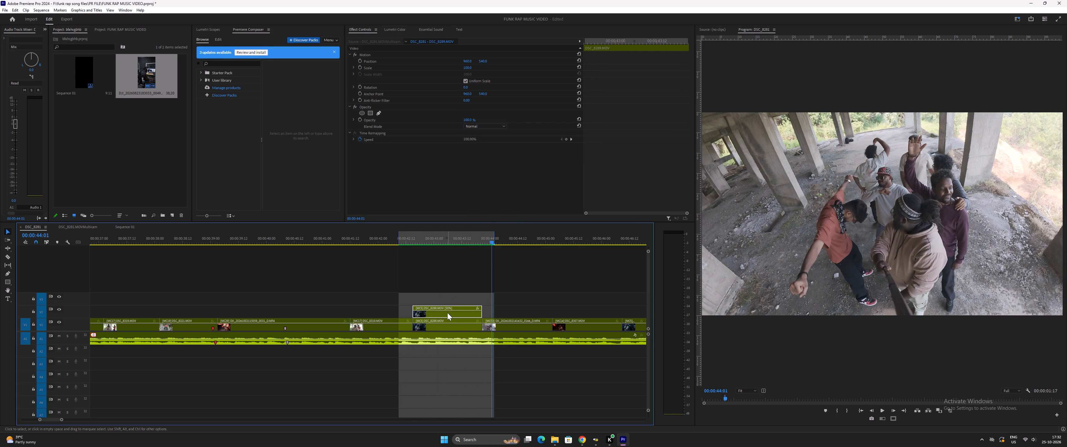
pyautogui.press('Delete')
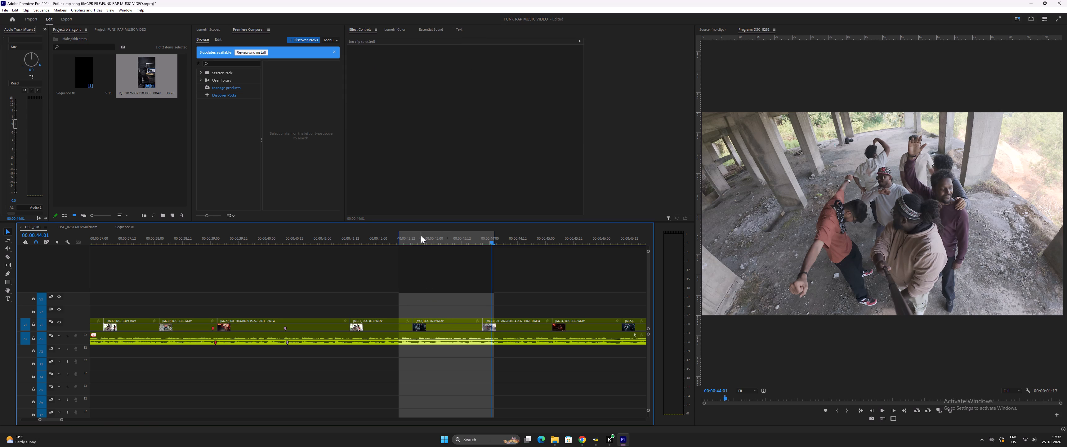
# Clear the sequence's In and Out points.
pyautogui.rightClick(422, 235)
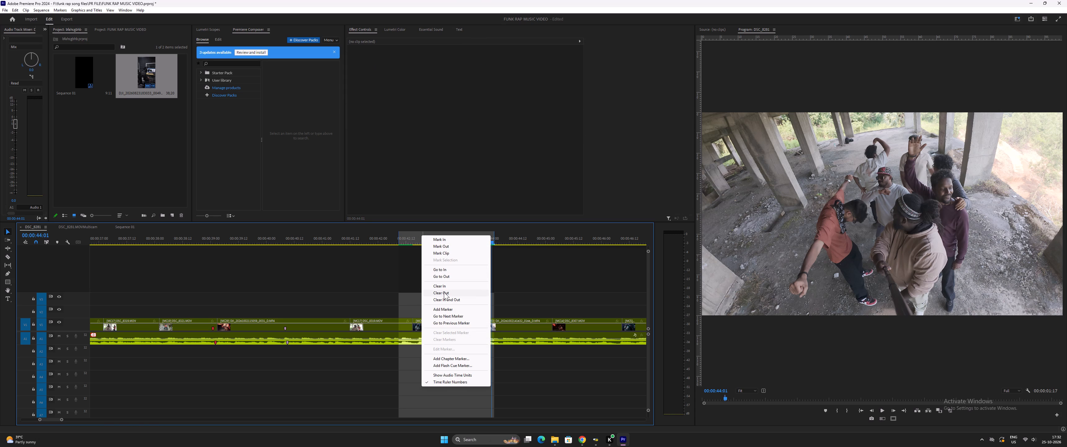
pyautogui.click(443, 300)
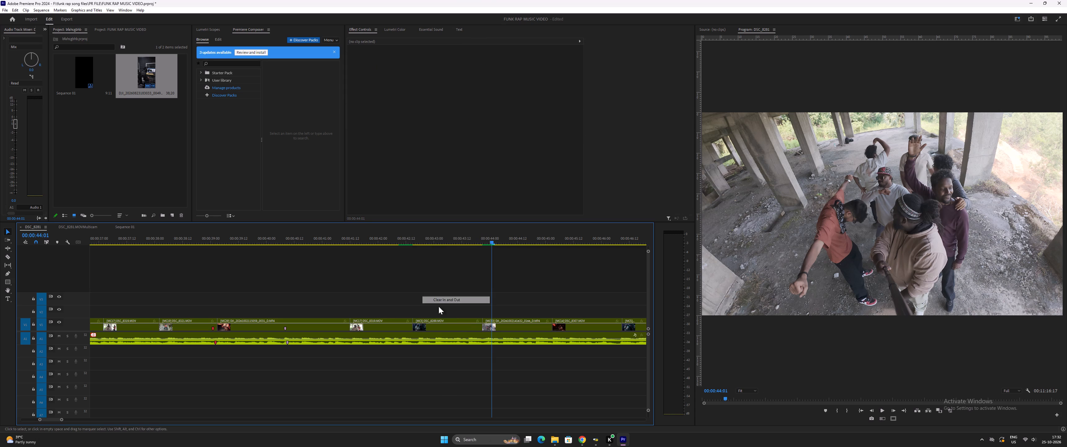
# Duplicate the green-wall two-man clip at normal speed onto the track above, and preview the copy to about 00:00:43:13.
pyautogui.keyDown('alt'); pyautogui.moveTo(435, 327); pyautogui.dragTo(435, 314); pyautogui.keyUp('alt')
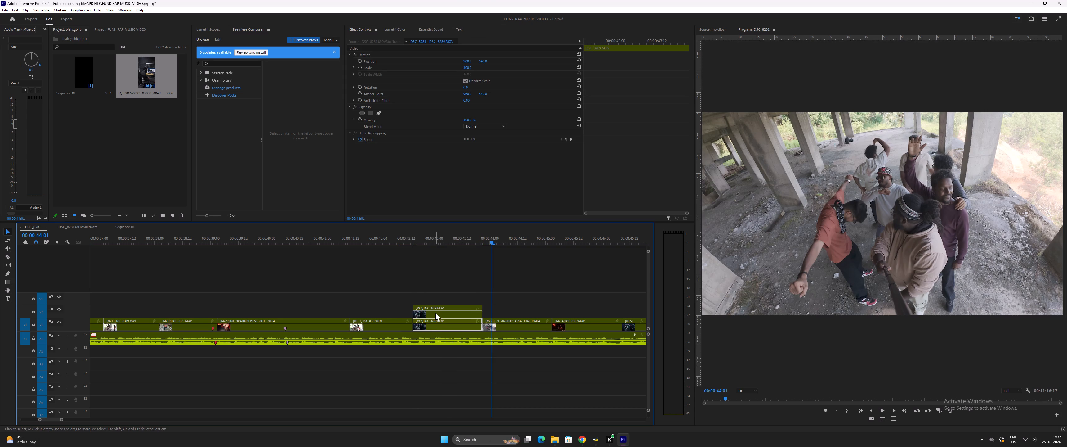
pyautogui.click(435, 313)
pyautogui.moveTo(417, 238); pyautogui.dragTo(420, 238)
pyautogui.press('space')
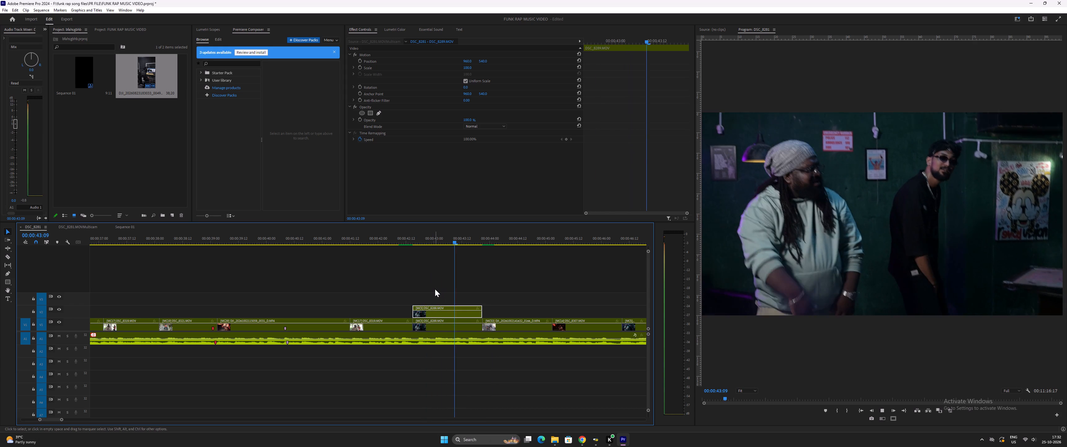
pyautogui.press('space')
pyautogui.click(443, 313)
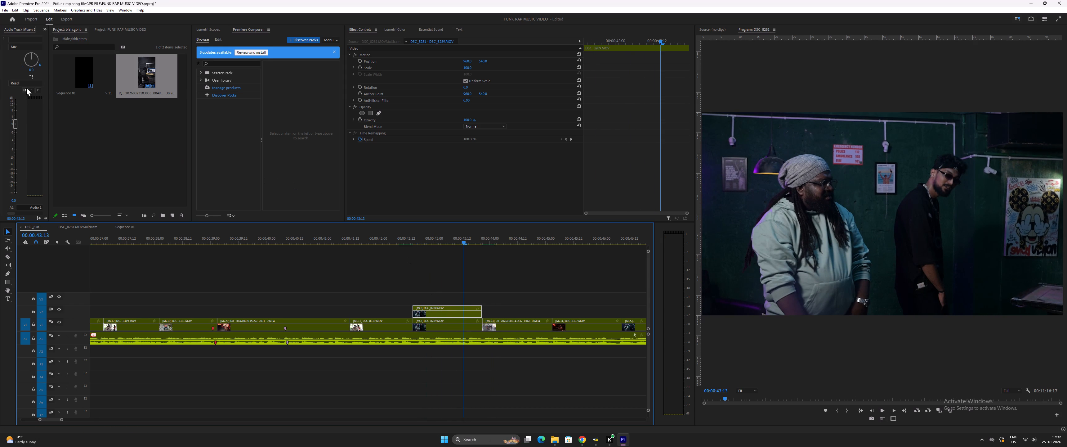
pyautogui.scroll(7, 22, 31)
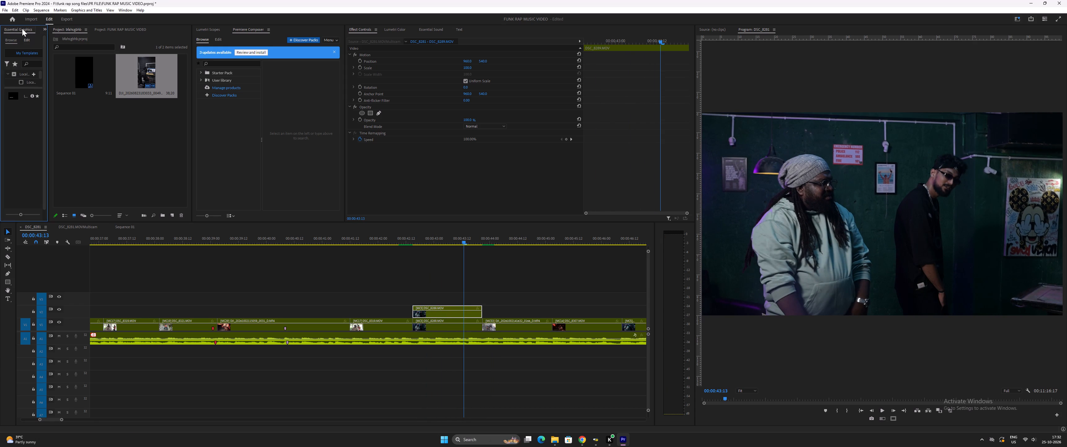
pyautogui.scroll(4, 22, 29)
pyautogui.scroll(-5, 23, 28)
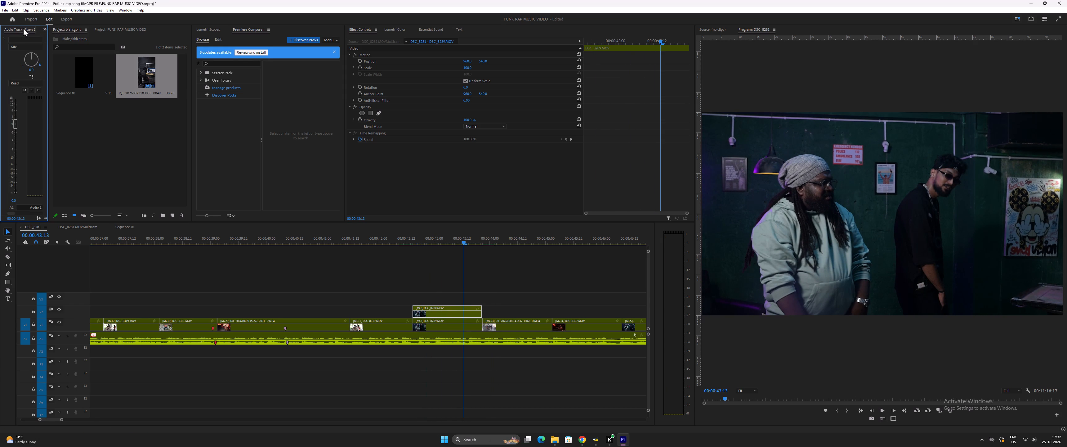
# Find the Posterize Time effect, apply it to the duplicated green-wall clip on the upper video track, and save the project.
pyautogui.scroll(1, 23, 28)
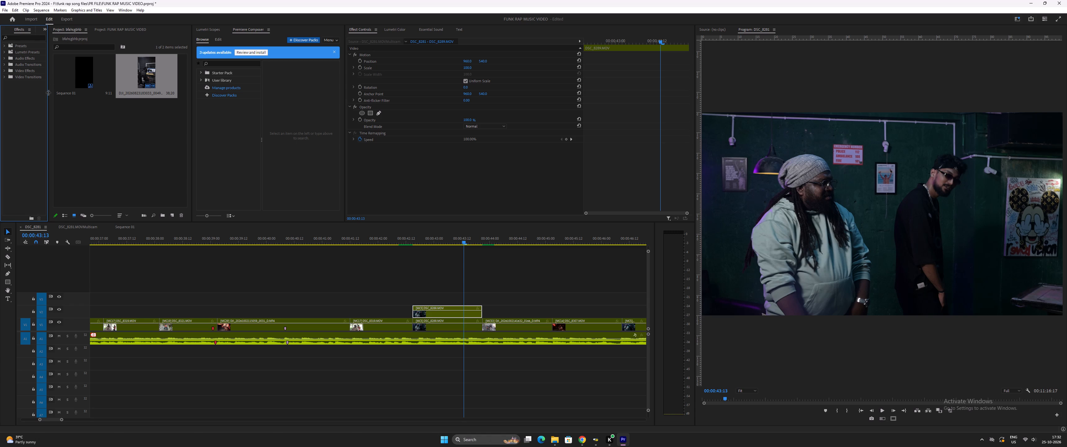
pyautogui.moveTo(48, 119); pyautogui.dragTo(133, 130)
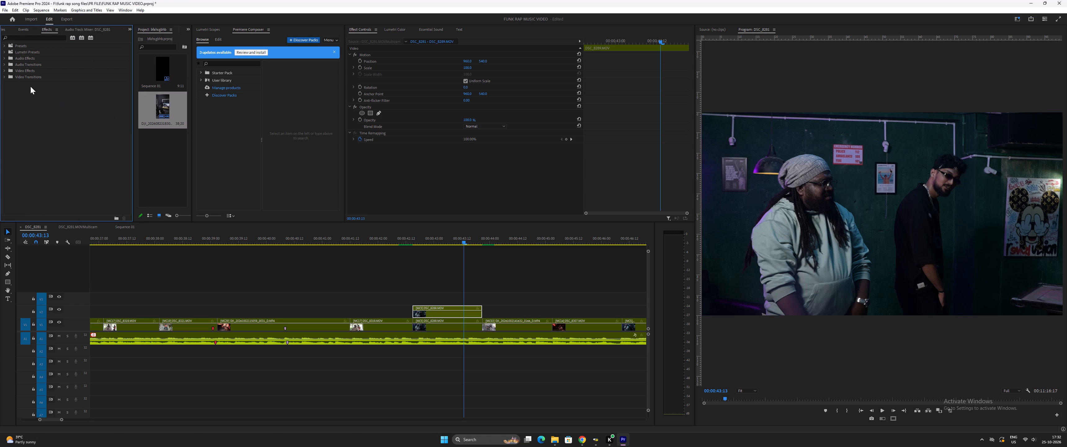
pyautogui.click(31, 37)
pyautogui.write('posteri')
pyautogui.write('ze')
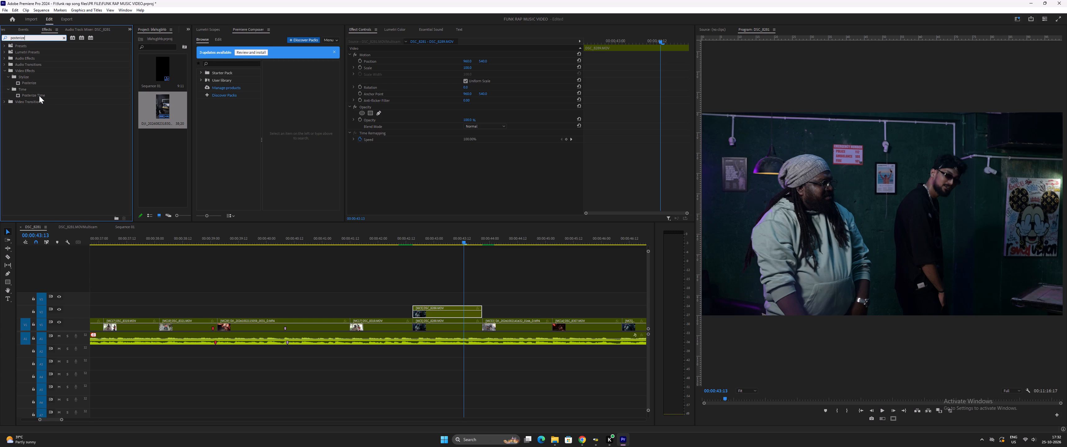
pyautogui.moveTo(39, 96); pyautogui.dragTo(50, 106)
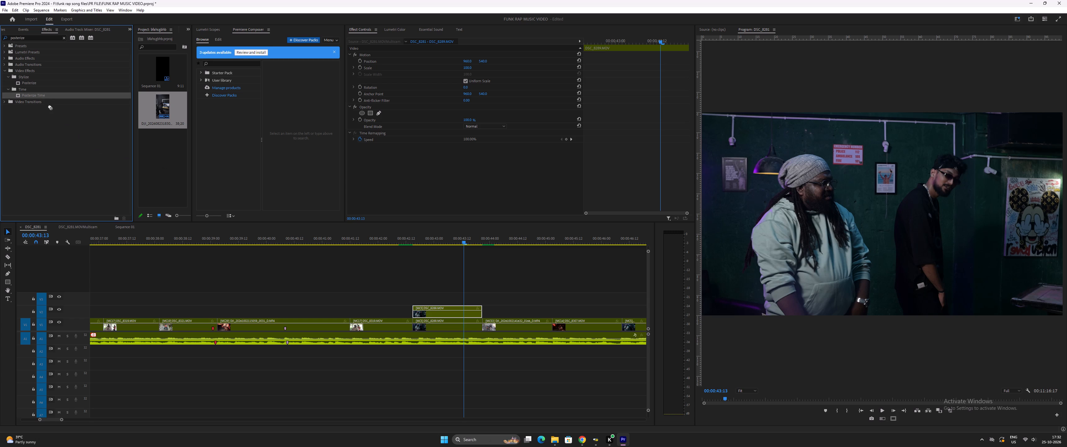
pyautogui.moveTo(50, 106); pyautogui.dragTo(434, 314)
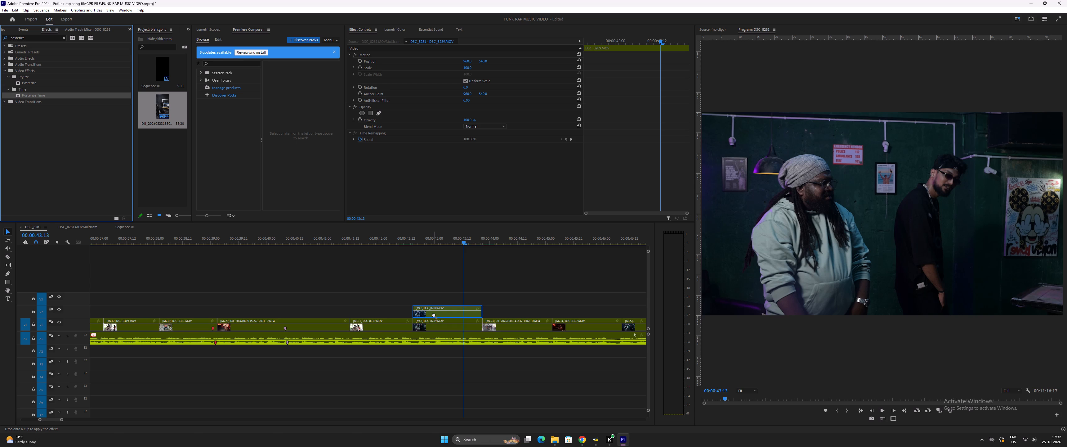
pyautogui.moveTo(434, 314); pyautogui.dragTo(434, 314)
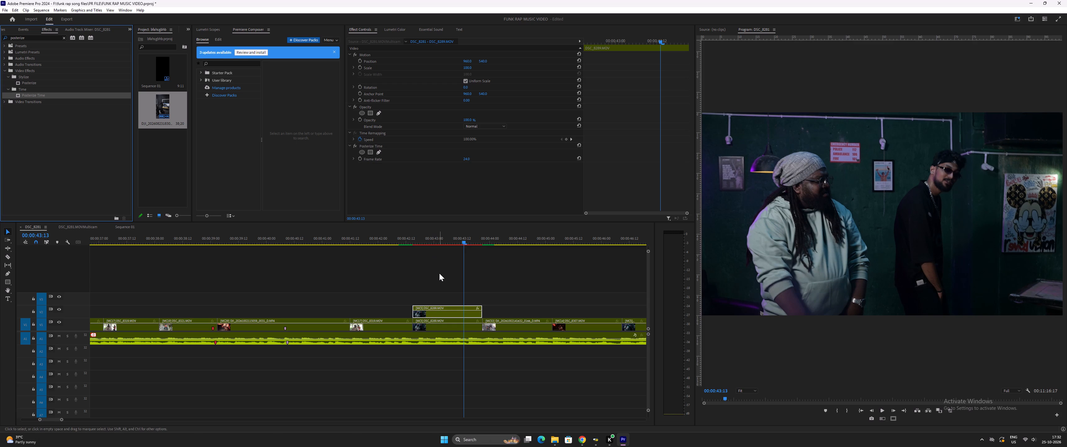
pyautogui.hotkey('ctrl', 's')
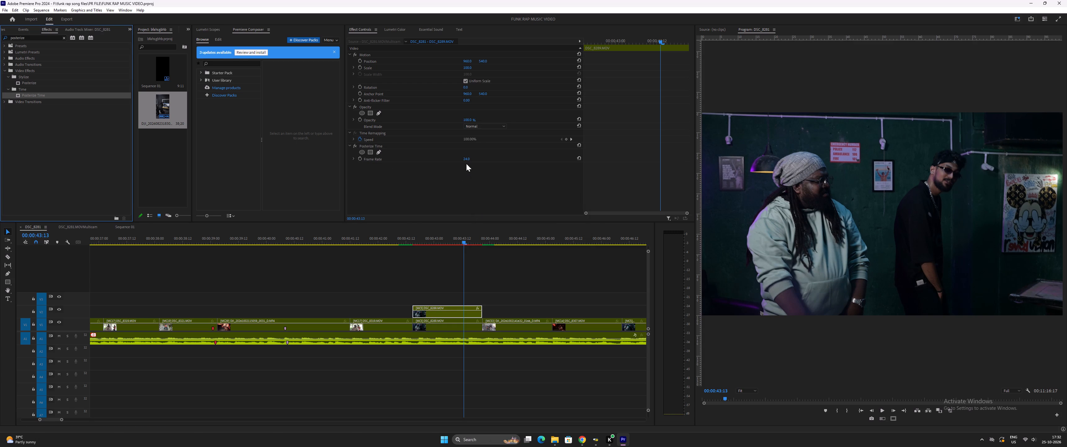
# Lower the Posterize Time frame rate on the duplicated clip, previewing the choppy motion between adjustments.
pyautogui.moveTo(467, 160); pyautogui.dragTo(460, 162)
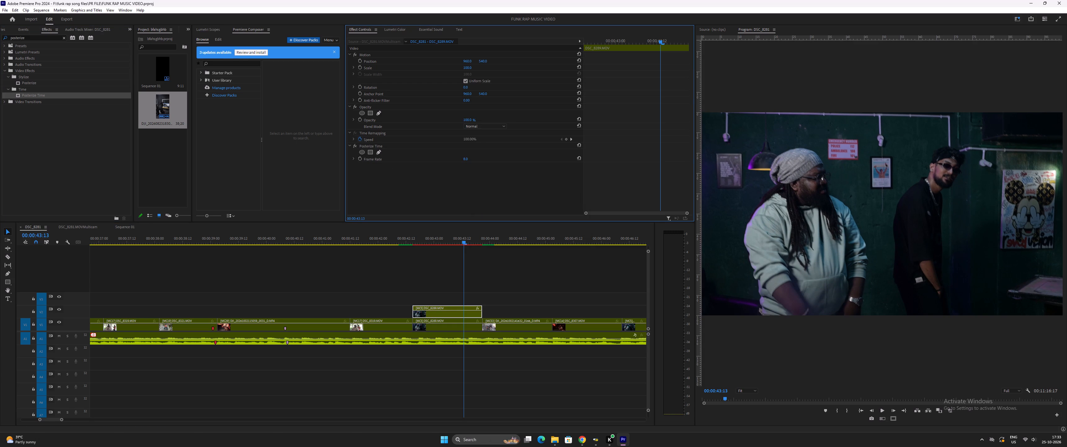
pyautogui.moveTo(460, 162); pyautogui.dragTo(461, 163)
pyautogui.click(472, 158)
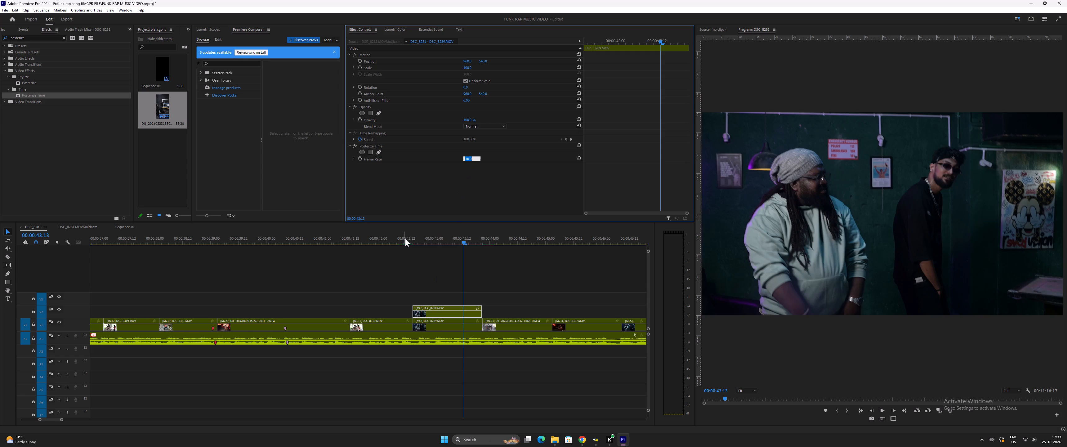
pyautogui.click(405, 239)
pyautogui.press('space')
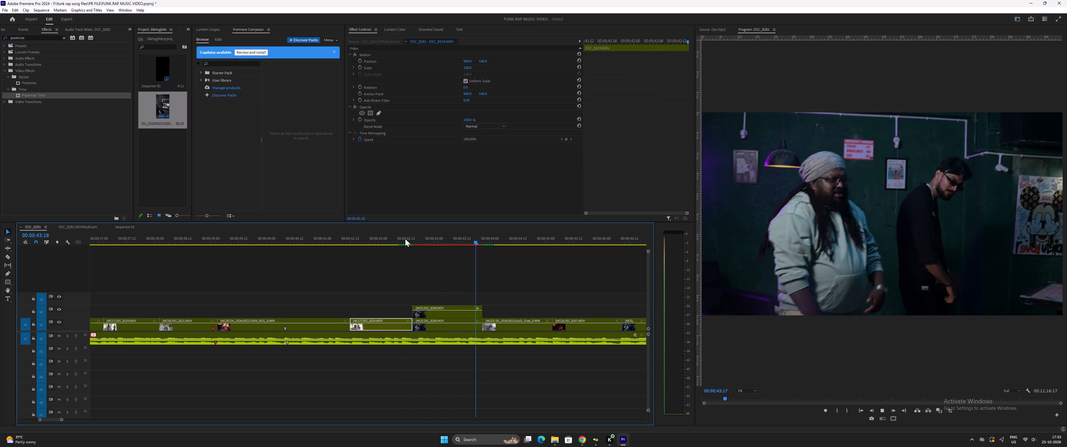
pyautogui.press('space')
pyautogui.moveTo(466, 159); pyautogui.dragTo(464, 160)
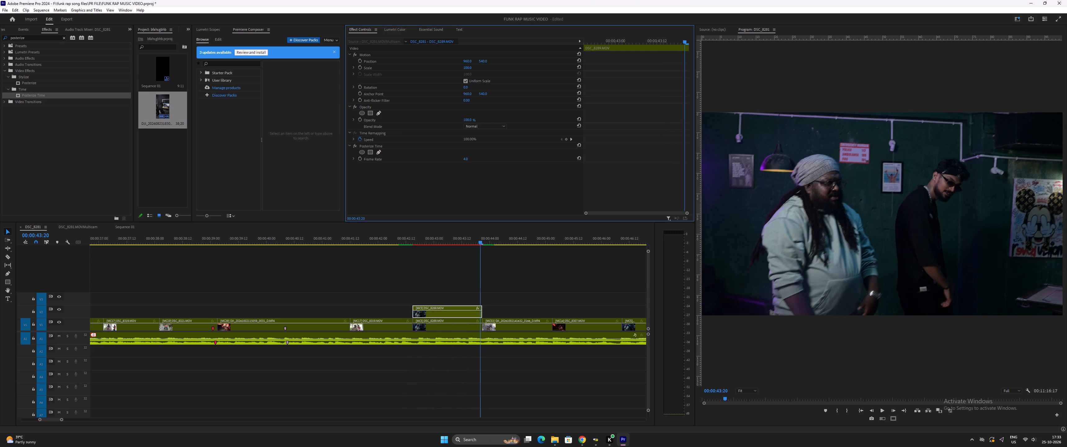
pyautogui.moveTo(464, 160); pyautogui.dragTo(467, 162)
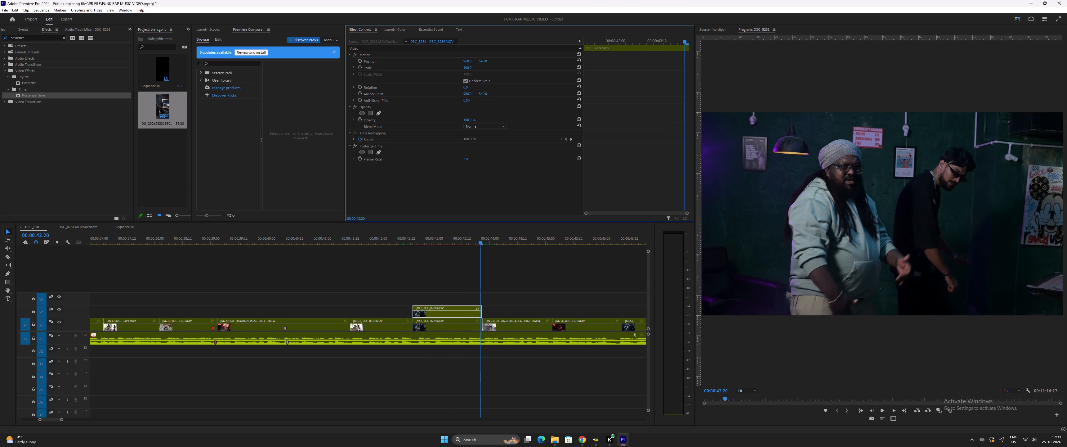
pyautogui.moveTo(467, 162); pyautogui.dragTo(467, 162)
# Play the edit from several earlier points through the green-wall section to check the posterized motion against the surrounding shots.
pyautogui.moveTo(419, 241); pyautogui.dragTo(386, 246)
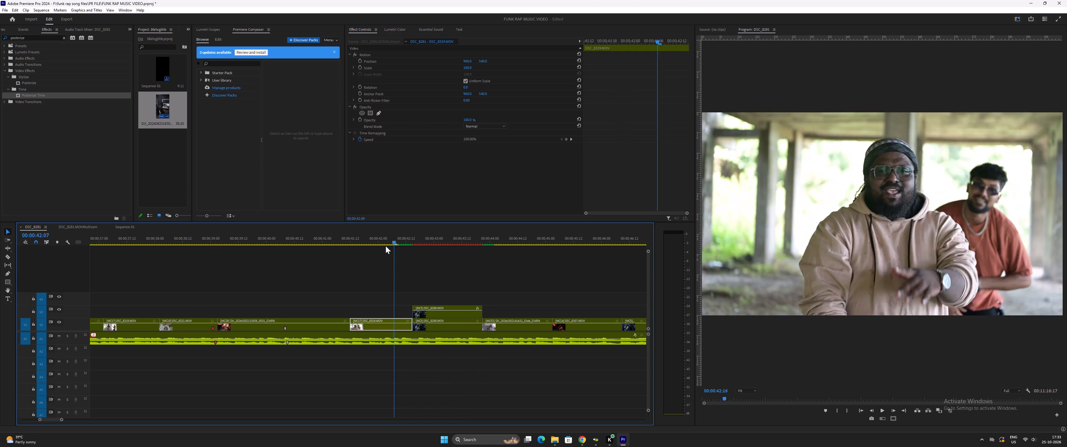
pyautogui.moveTo(386, 246); pyautogui.dragTo(327, 252)
pyautogui.press('space')
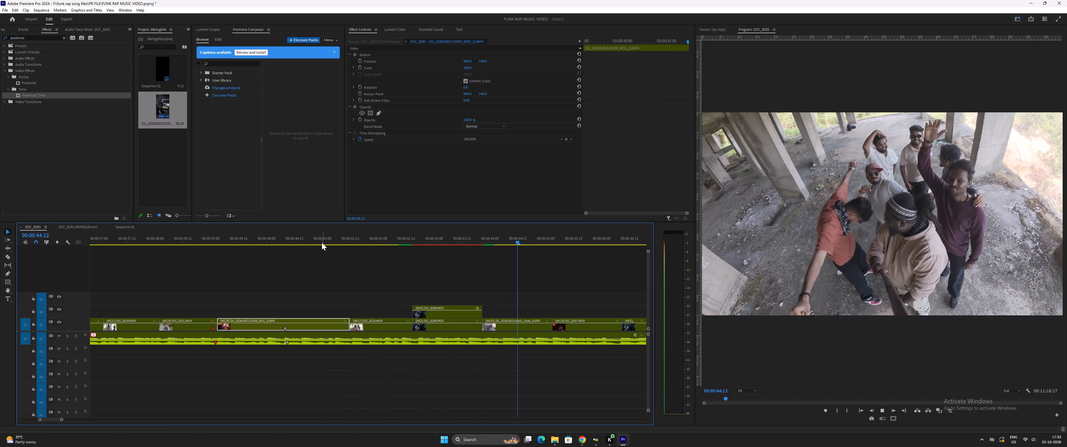
pyautogui.press('space')
pyautogui.moveTo(447, 238); pyautogui.dragTo(423, 239)
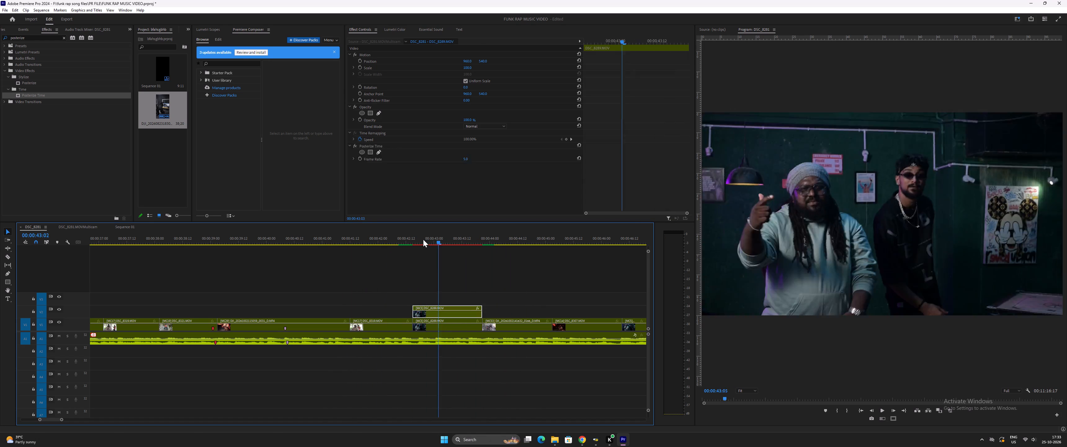
pyautogui.moveTo(423, 239); pyautogui.dragTo(176, 239)
pyautogui.press('space')
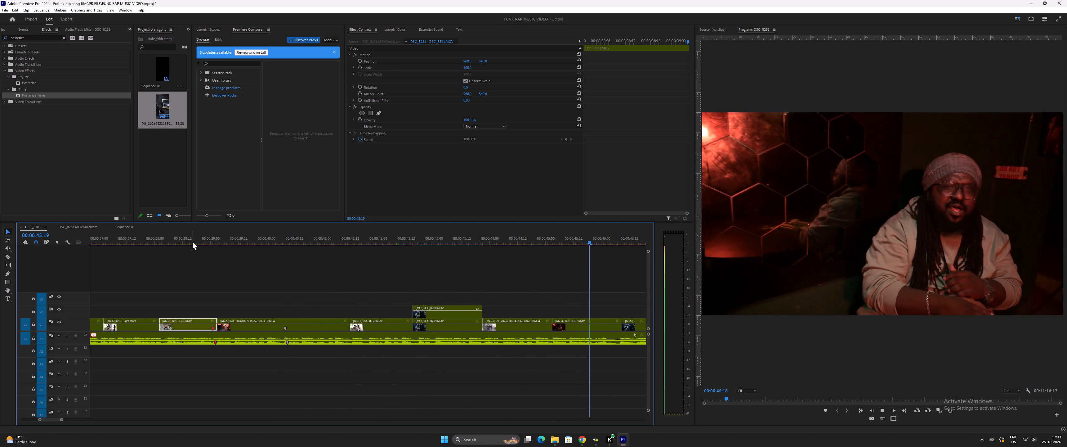
pyautogui.press('space')
pyautogui.click(412, 240)
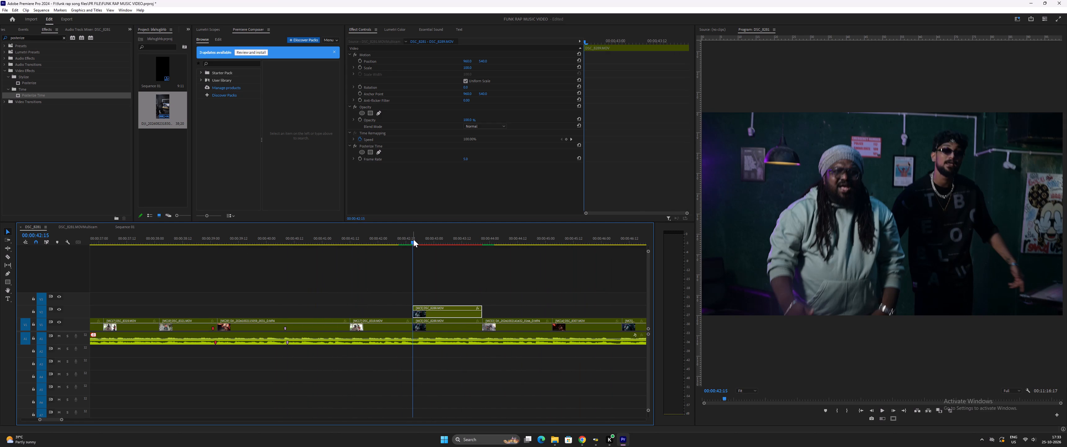
pyautogui.press('space')
pyautogui.press('space')
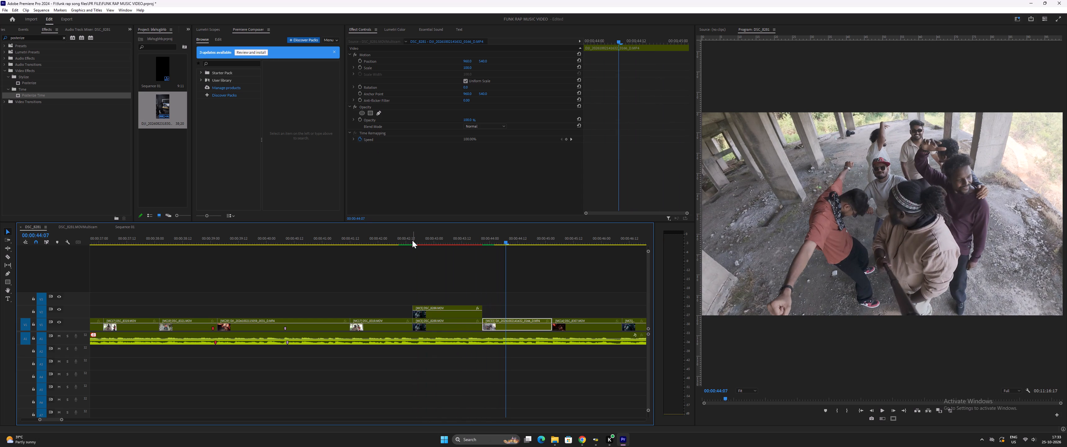
# Select the posterized copy with the playhead at 00:00:42:22 and show the multi-camera view in the program monitor.
pyautogui.click(413, 241)
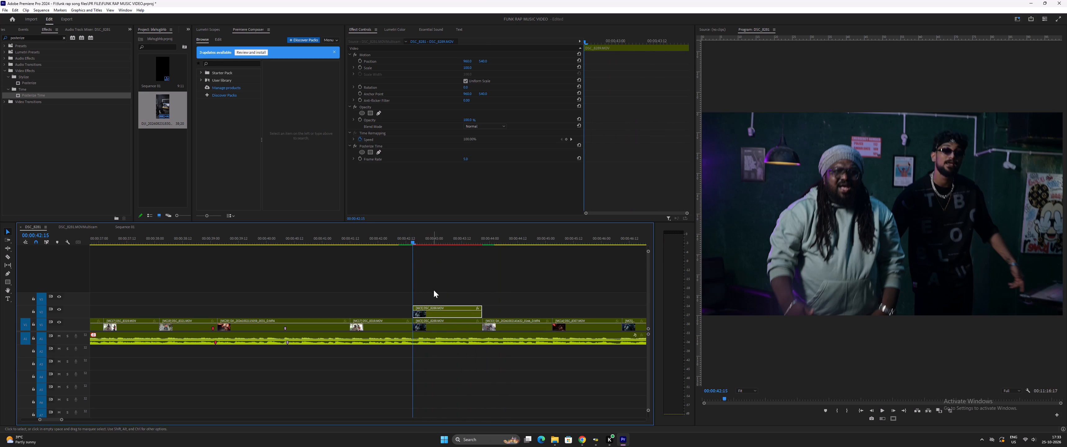
pyautogui.moveTo(415, 241); pyautogui.dragTo(430, 245)
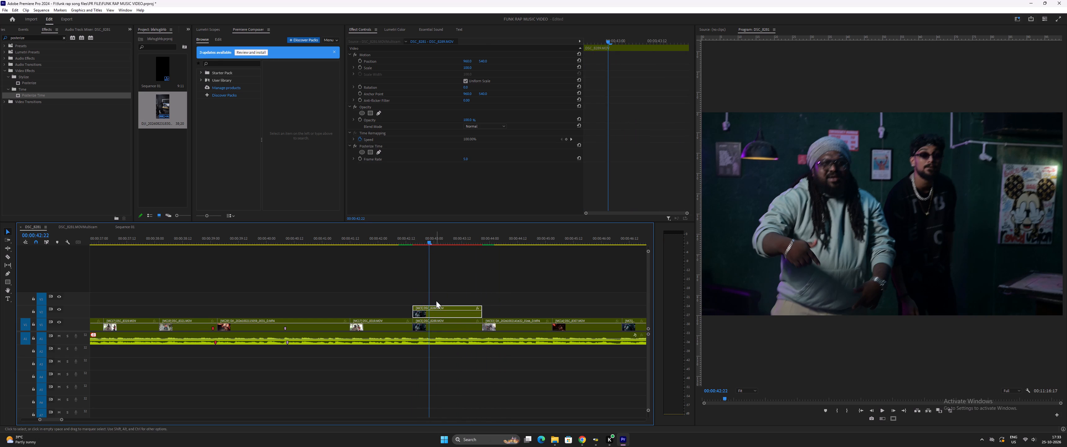
pyautogui.click(435, 310)
pyautogui.click(882, 417)
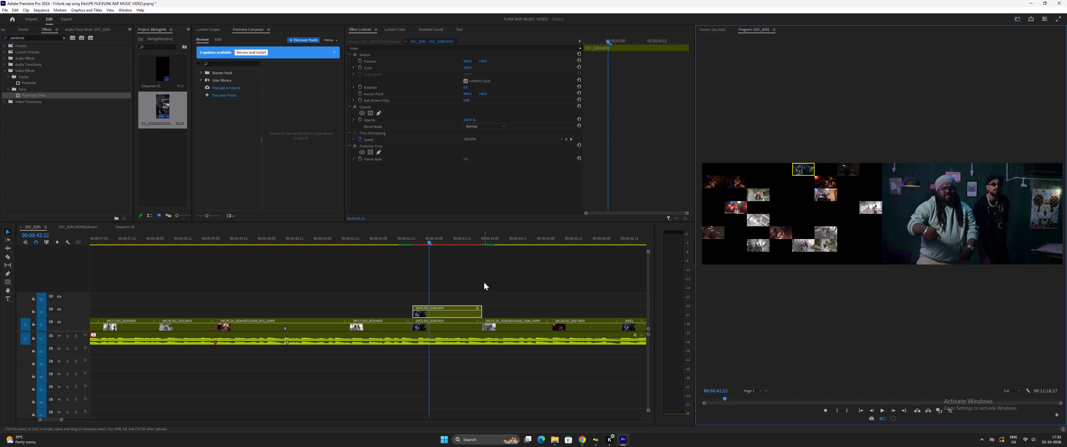
# Split the posterized copy at 00:00:42:22, 00:00:43:06 and 00:00:43:13 to make four pieces.
pyautogui.click(440, 315)
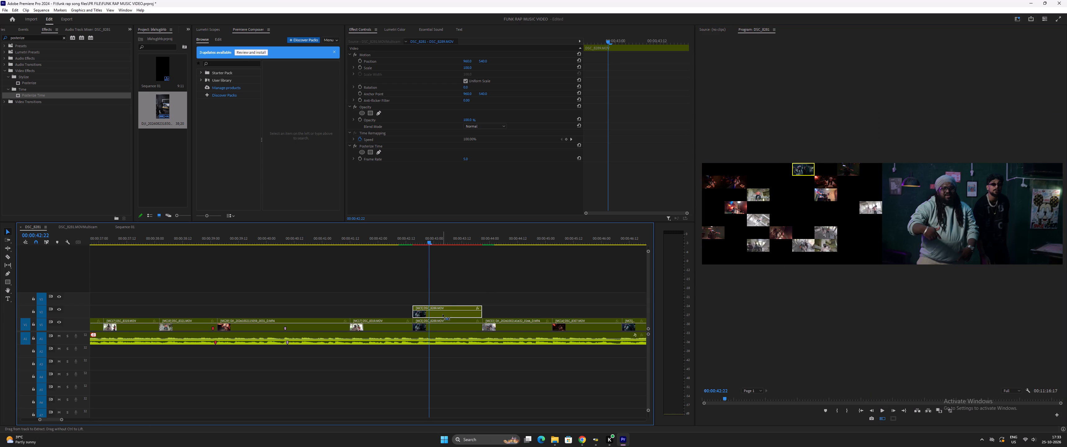
pyautogui.hotkey('ctrl', '[')
pyautogui.moveTo(429, 242); pyautogui.dragTo(446, 246)
pyautogui.hotkey('ctrl', '[')
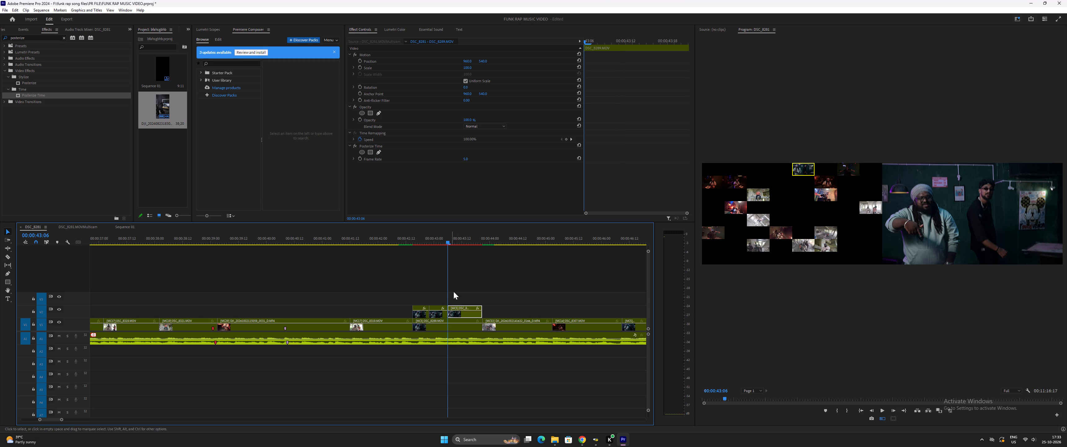
pyautogui.moveTo(448, 240); pyautogui.dragTo(465, 247)
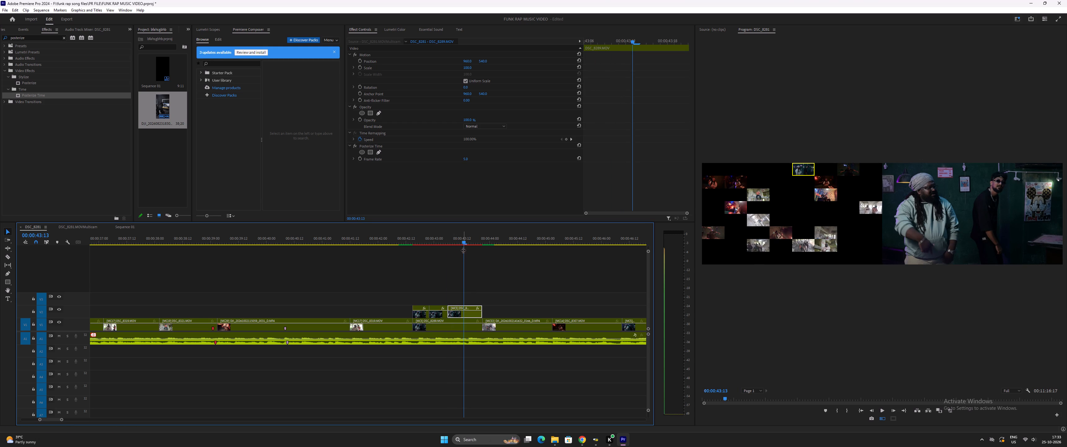
pyautogui.hotkey('ctrl', '[')
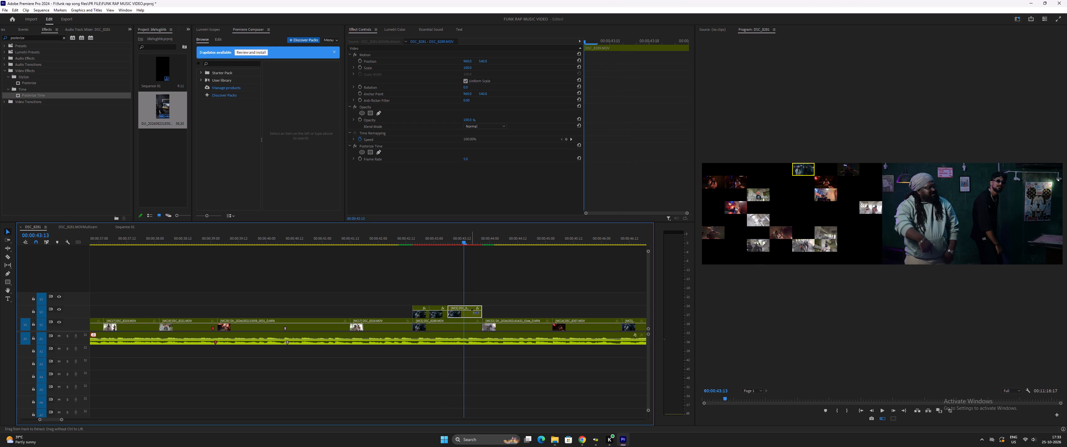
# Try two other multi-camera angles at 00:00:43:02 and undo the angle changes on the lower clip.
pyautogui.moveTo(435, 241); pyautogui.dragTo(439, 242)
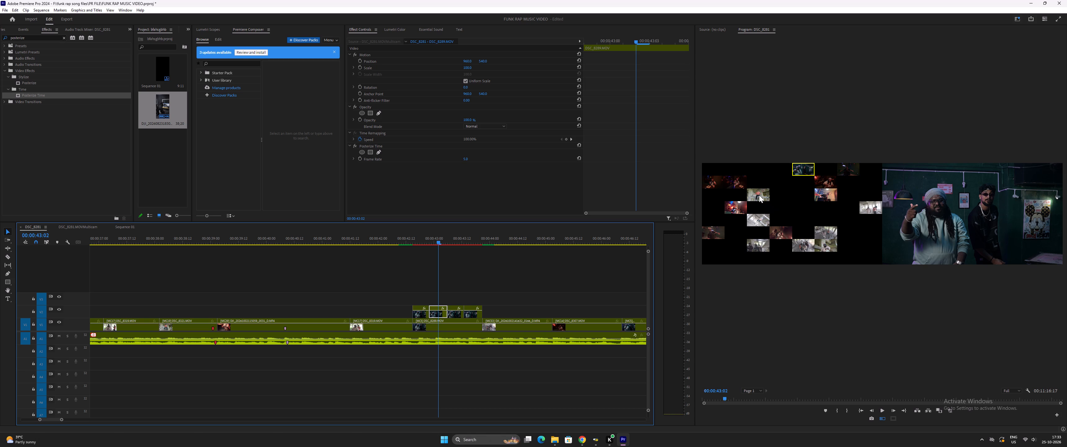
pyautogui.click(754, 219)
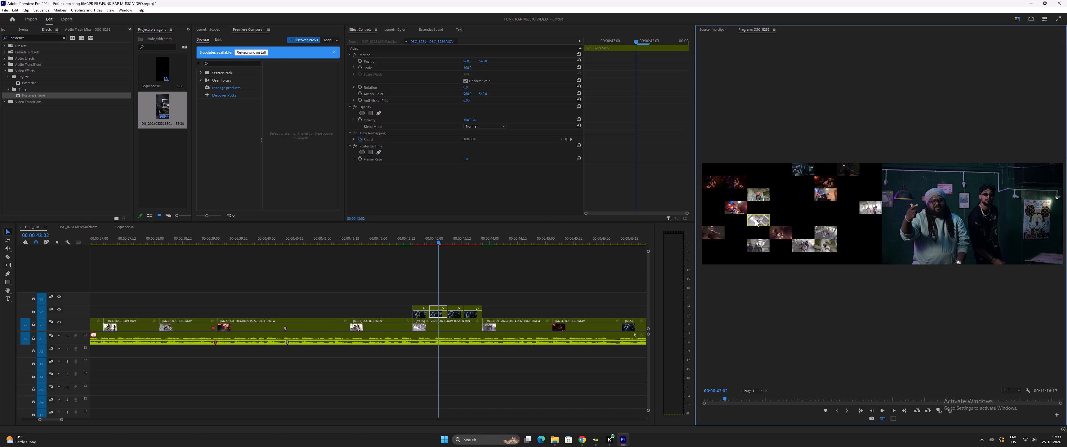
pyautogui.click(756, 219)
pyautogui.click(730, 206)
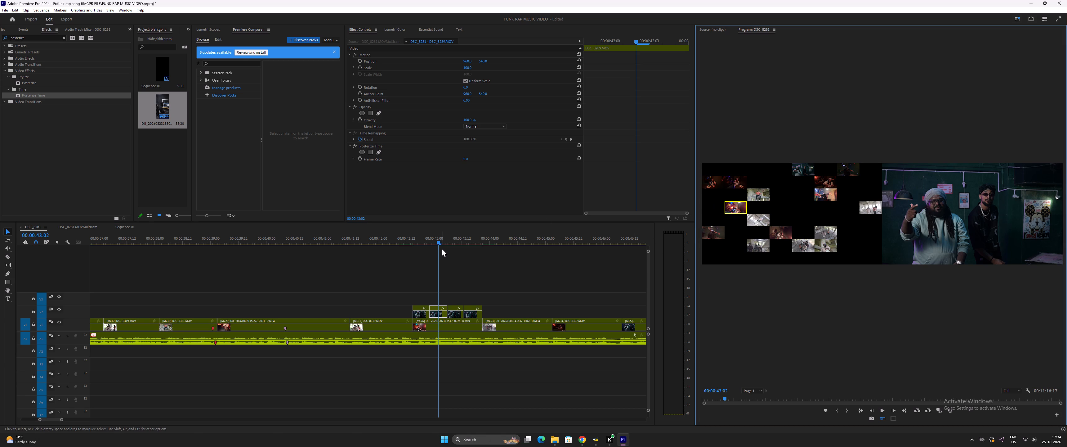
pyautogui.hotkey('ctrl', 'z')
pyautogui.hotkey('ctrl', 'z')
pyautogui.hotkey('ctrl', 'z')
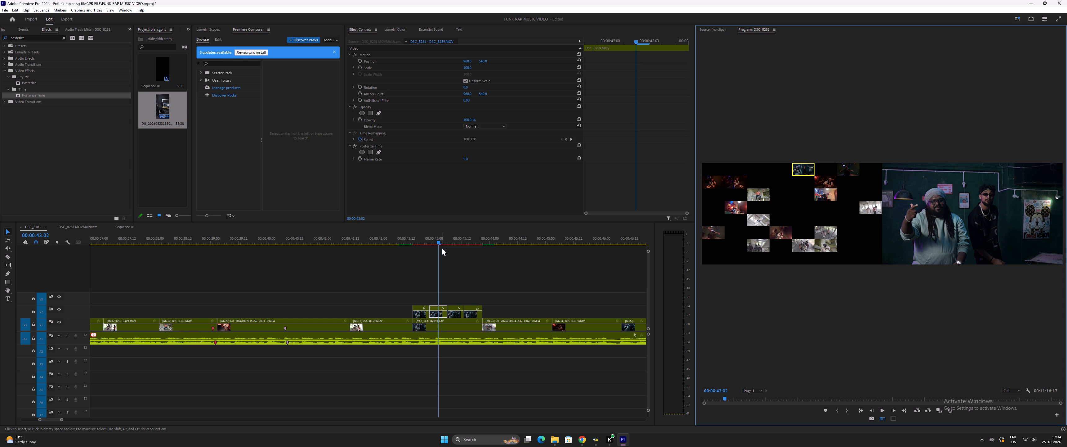
# Play the split green-wall section, starting just before it and again from about 00:00:40:13, to check the cuts.
pyautogui.click(409, 239)
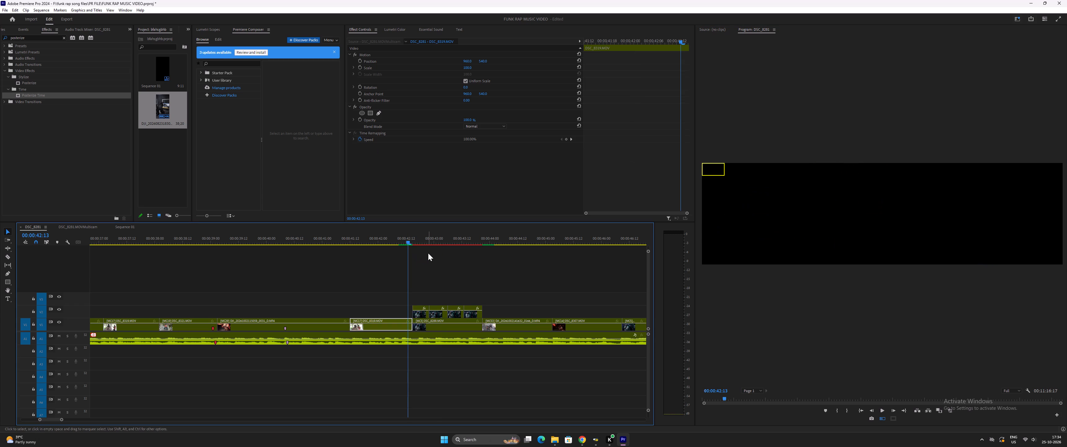
pyautogui.press('space')
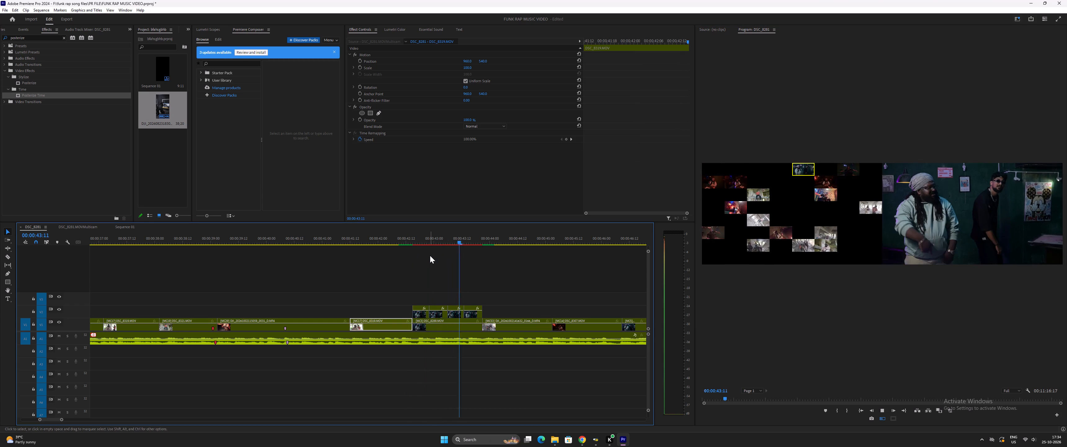
pyautogui.press('space')
pyautogui.moveTo(417, 240); pyautogui.dragTo(302, 245)
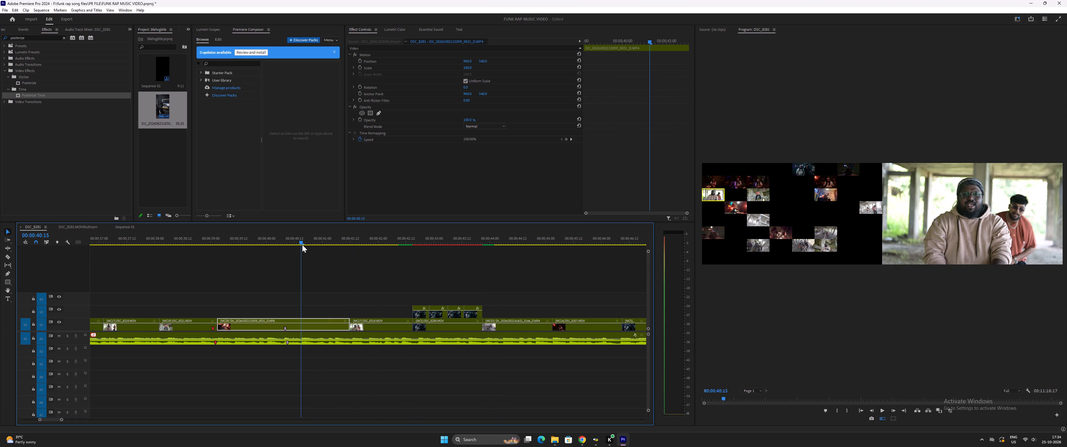
pyautogui.press('space')
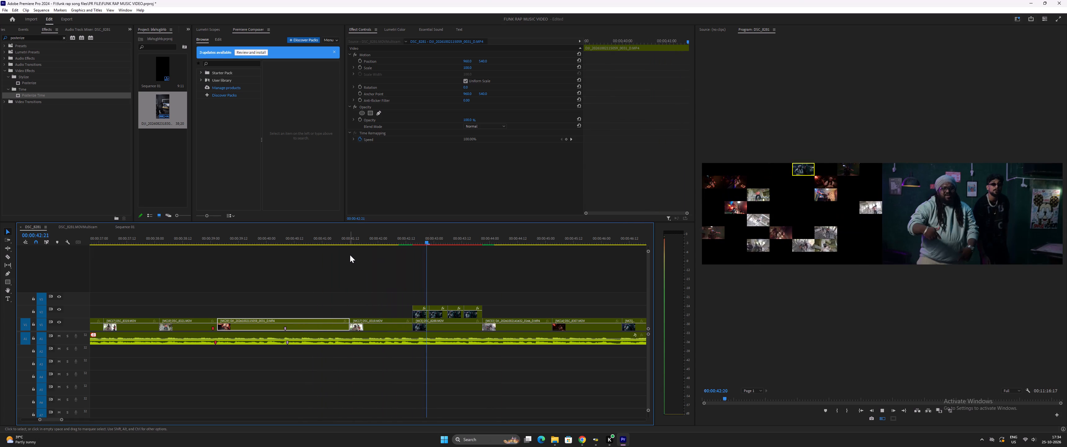
pyautogui.press('space')
# Move the unsplit green-wall clip up to the third video track and the second posterized piece down to the bottom video track.
pyautogui.moveTo(443, 327); pyautogui.dragTo(448, 306)
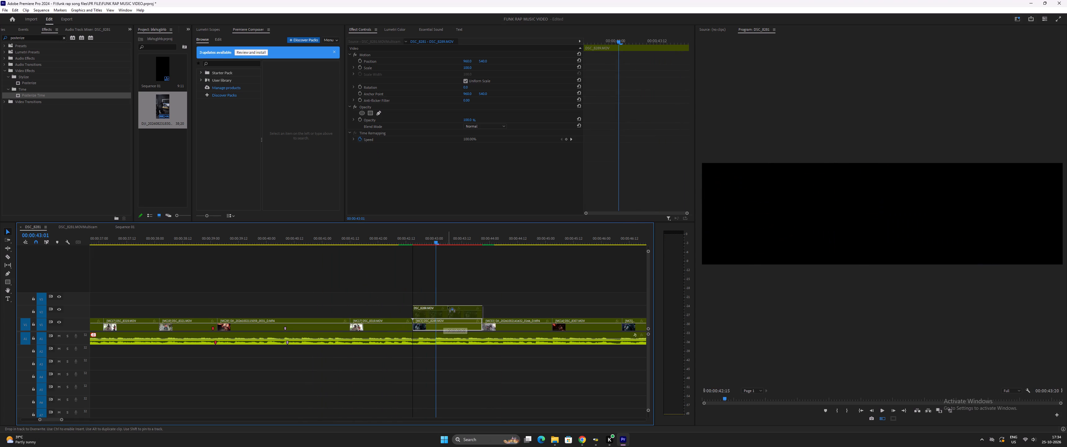
pyautogui.moveTo(448, 306); pyautogui.dragTo(448, 302)
pyautogui.click(437, 314)
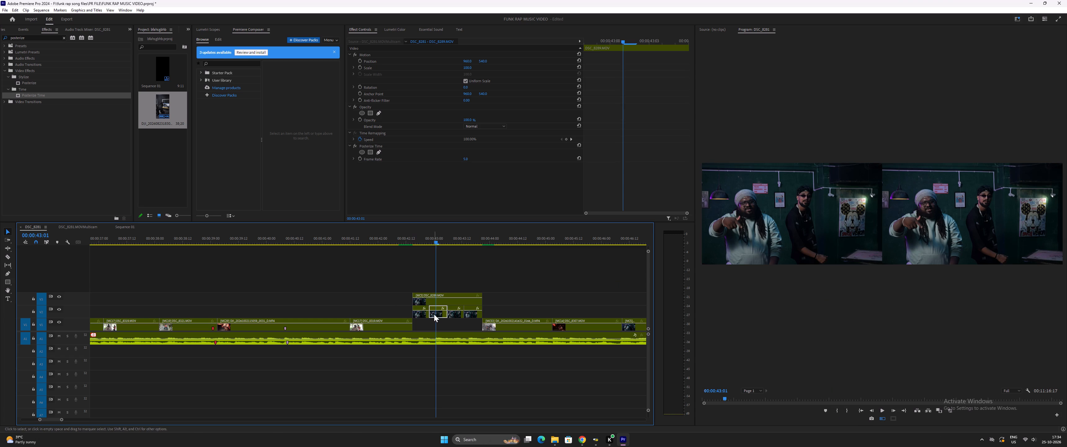
pyautogui.moveTo(438, 315); pyautogui.dragTo(438, 321)
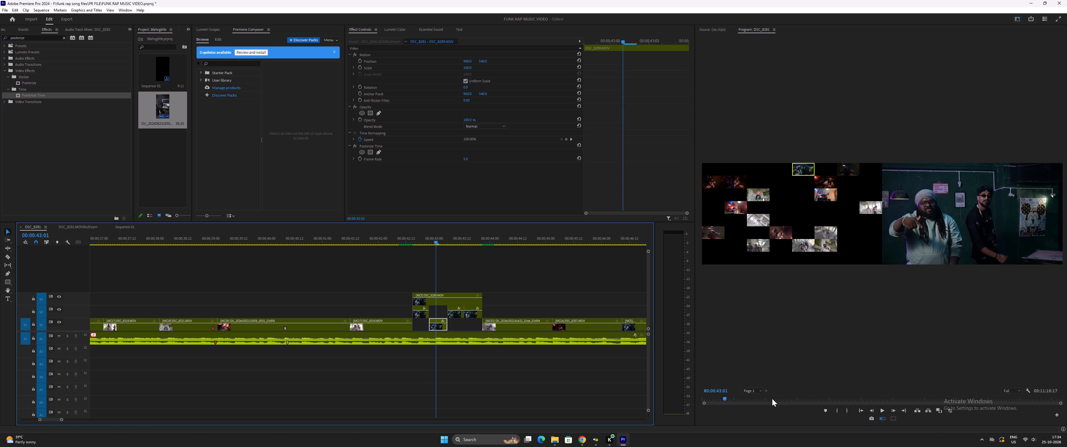